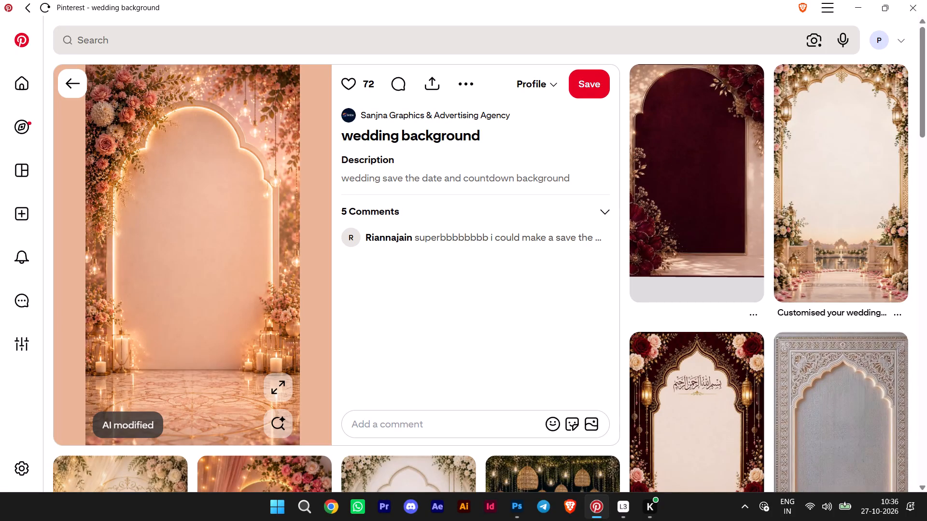
Download the wedding background pin's image and save it in Downloads as wedding background.jpg.
{"action": "left_click", "coordinate": [459, 74]}
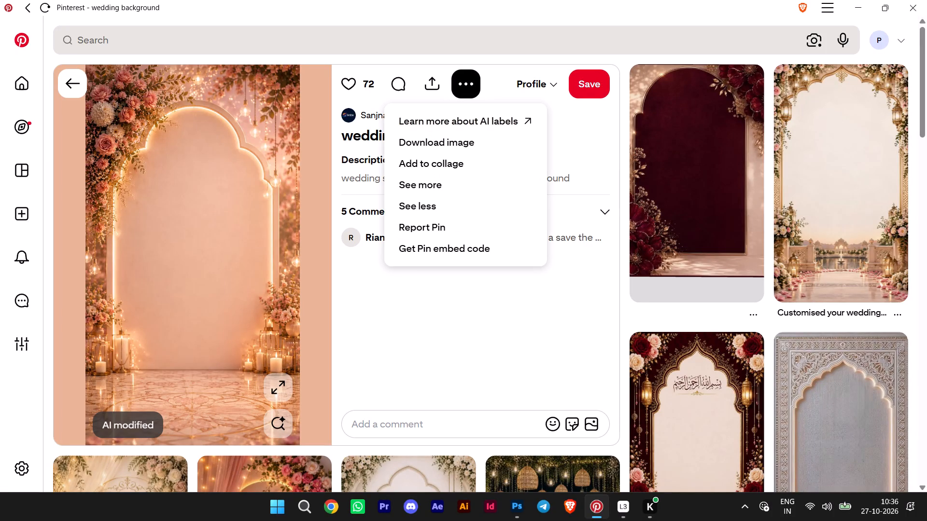
{"action": "left_click", "coordinate": [443, 151]}
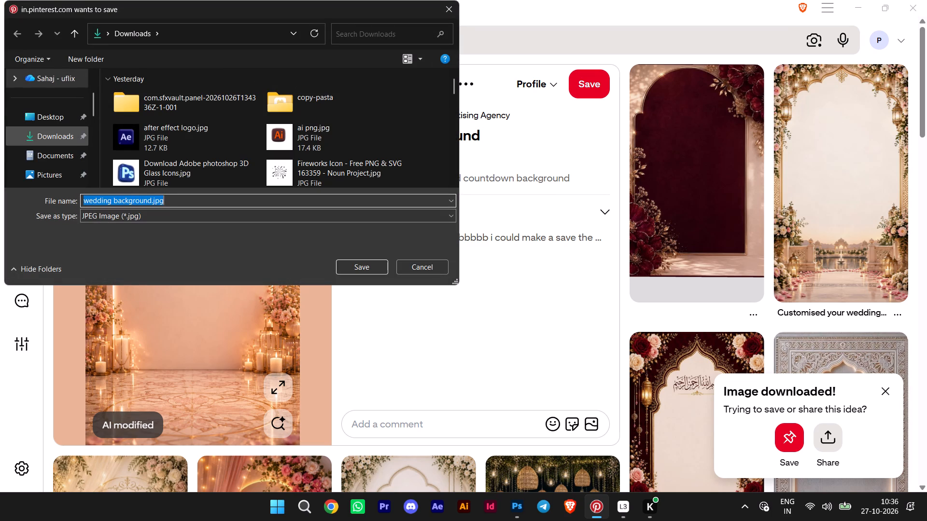
{"action": "left_click", "coordinate": [353, 264]}
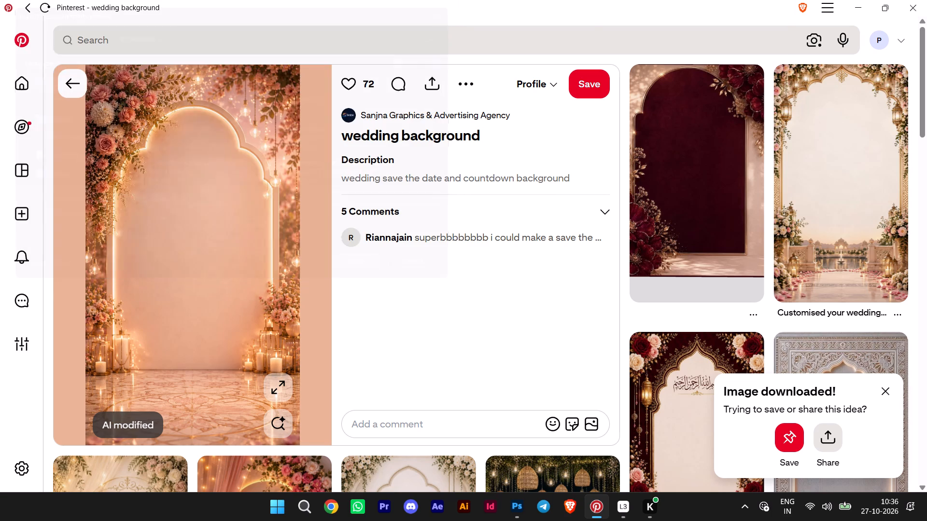
Place the downloaded wedding background image in the Fashion design document in Photoshop and stretch its width to about 35.22% to fill the canvas.
{"action": "left_click_drag", "start_coordinate": [646, 37], "coordinate": [414, 255]}
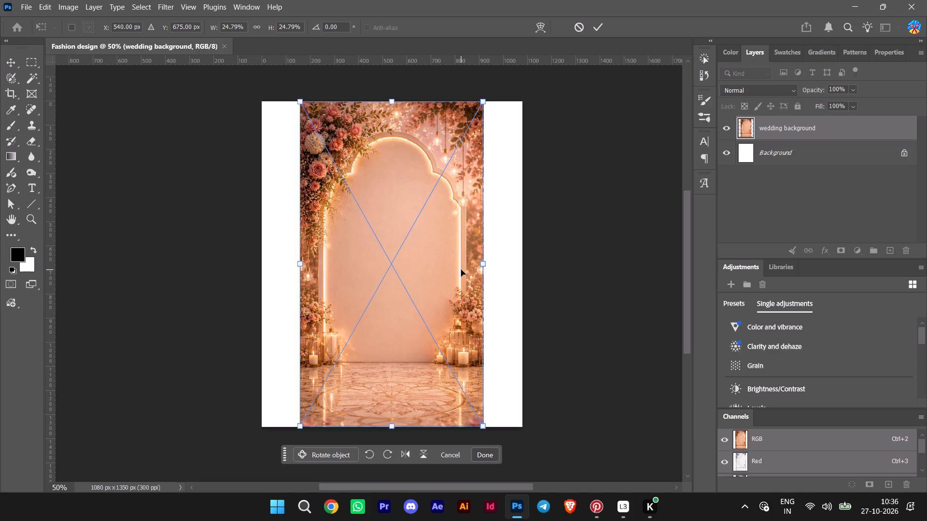
{"action": "left_click_drag", "start_coordinate": [489, 267], "coordinate": [490, 267]}
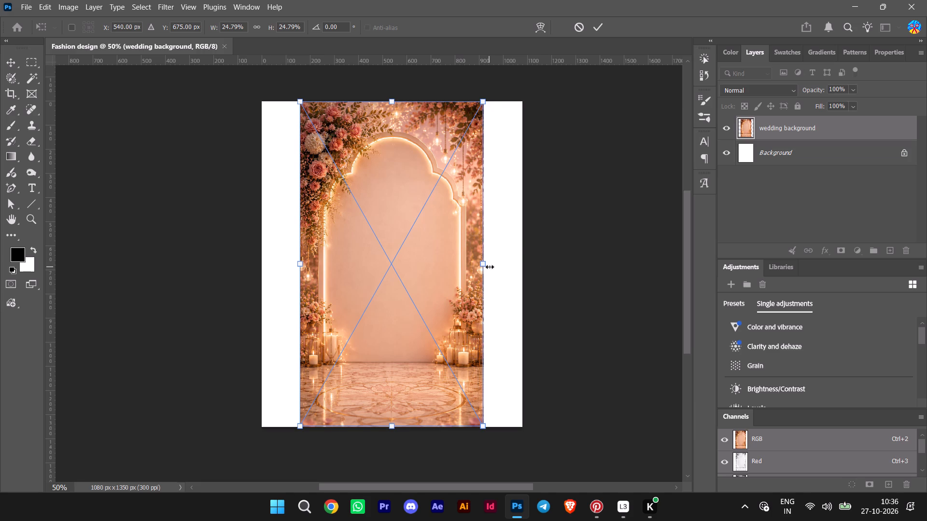
{"action": "left_click_drag", "start_coordinate": [490, 267], "coordinate": [511, 266]}
{"action": "key", "text": "ctrl+z"}
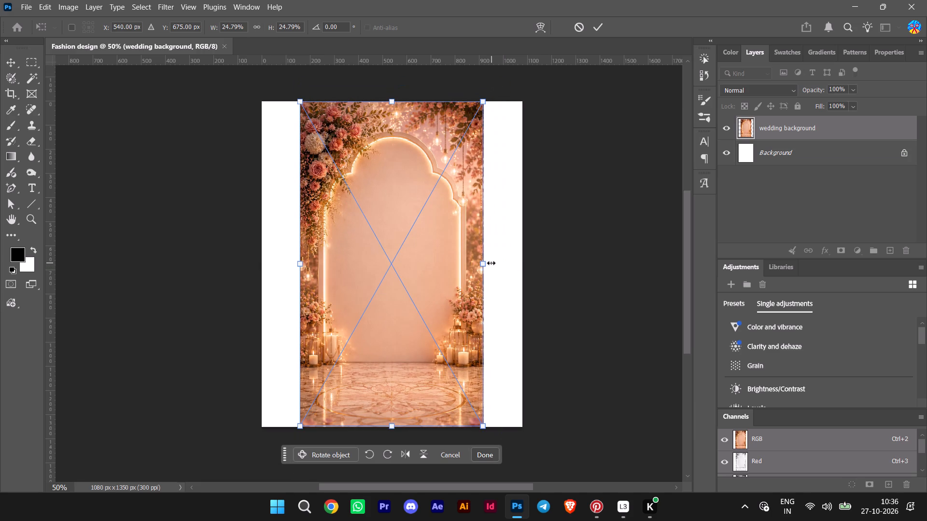
{"action": "left_click_drag", "start_coordinate": [490, 263], "coordinate": [520, 267], "text": "alt"}
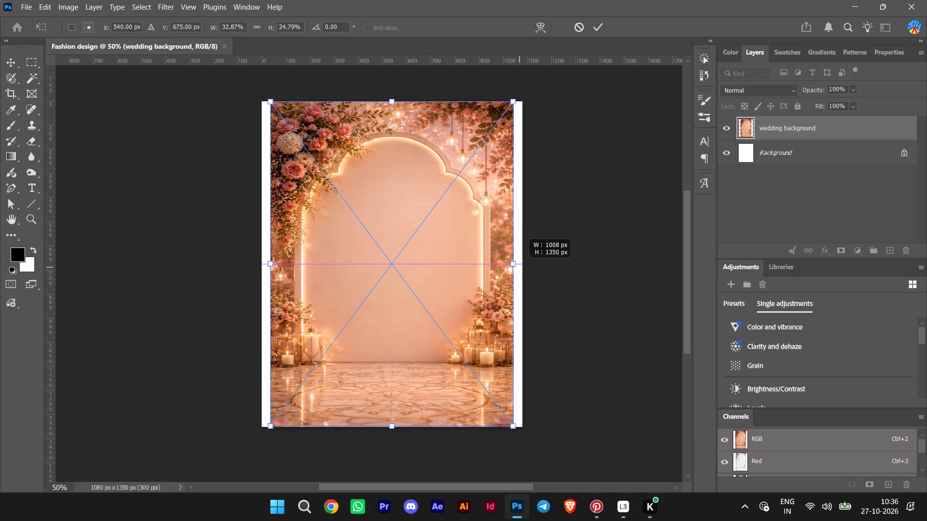
{"action": "left_click_drag", "start_coordinate": [520, 267], "coordinate": [527, 269], "text": "alt"}
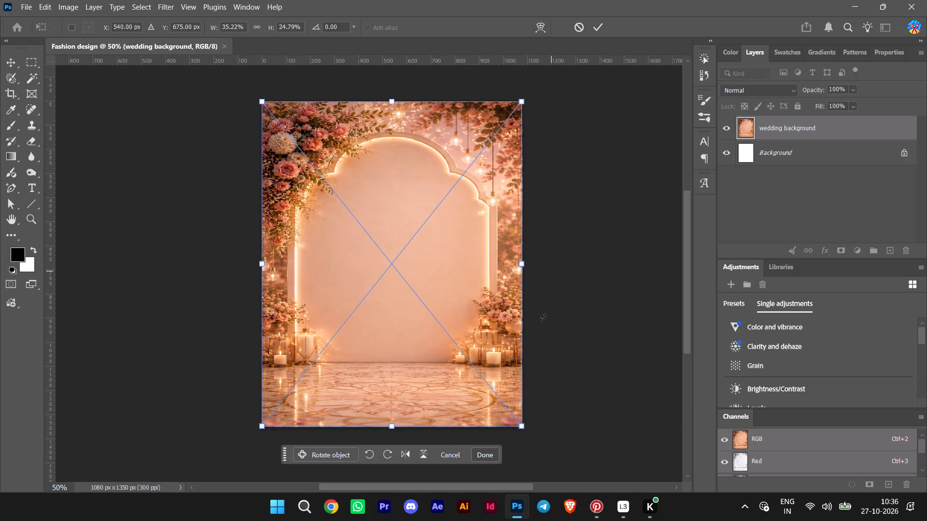
{"action": "left_click", "coordinate": [488, 456]}
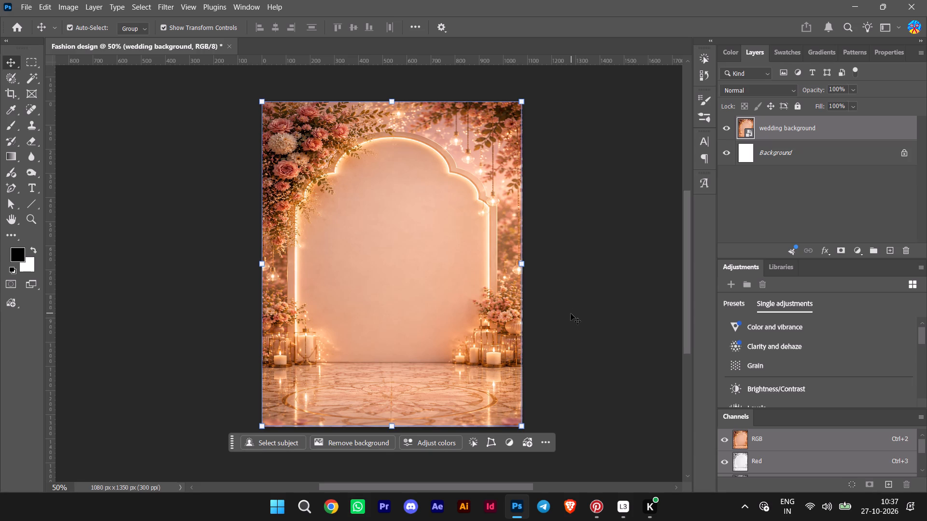
Draw a rectangle shape about 831 by 1355 px from the canvas's top-left corner, covering its full height.
{"action": "right_click", "coordinate": [34, 202]}
{"action": "left_click", "coordinate": [62, 208]}
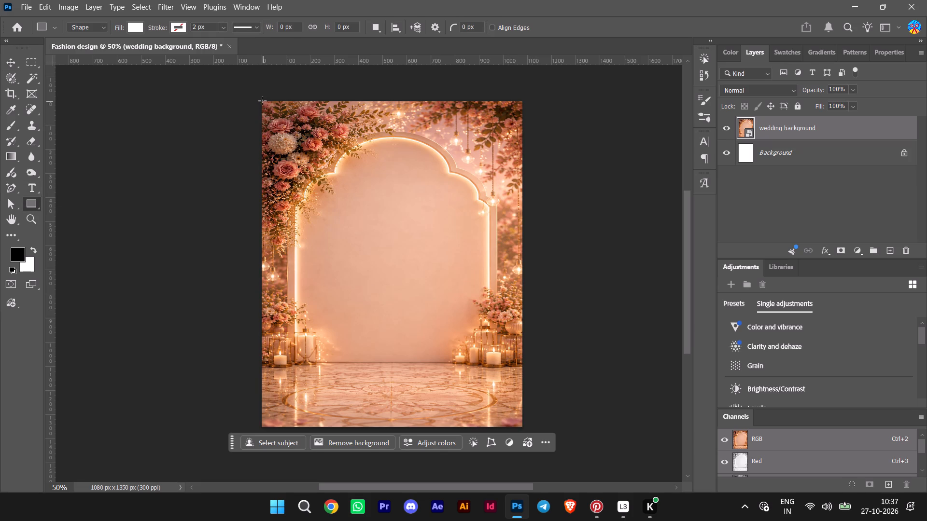
{"action": "left_click_drag", "start_coordinate": [262, 101], "coordinate": [296, 154]}
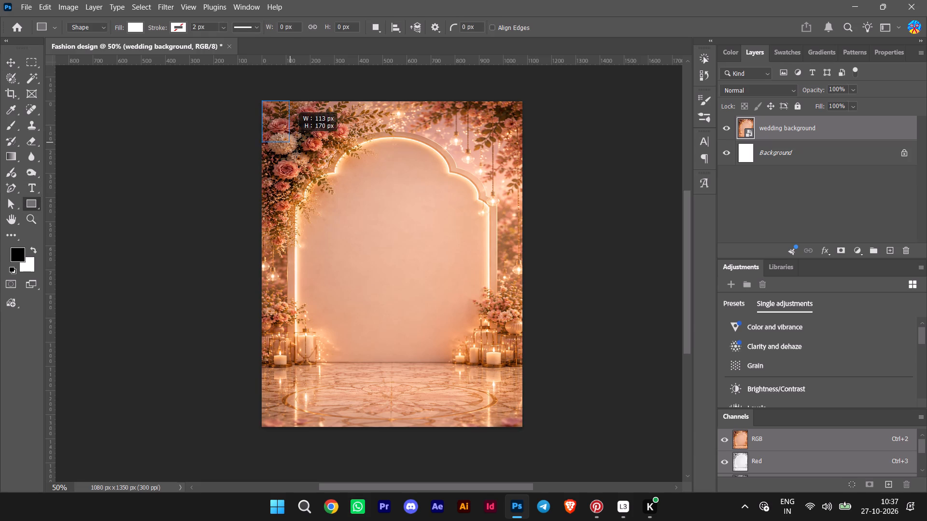
{"action": "left_click_drag", "start_coordinate": [296, 154], "coordinate": [380, 418]}
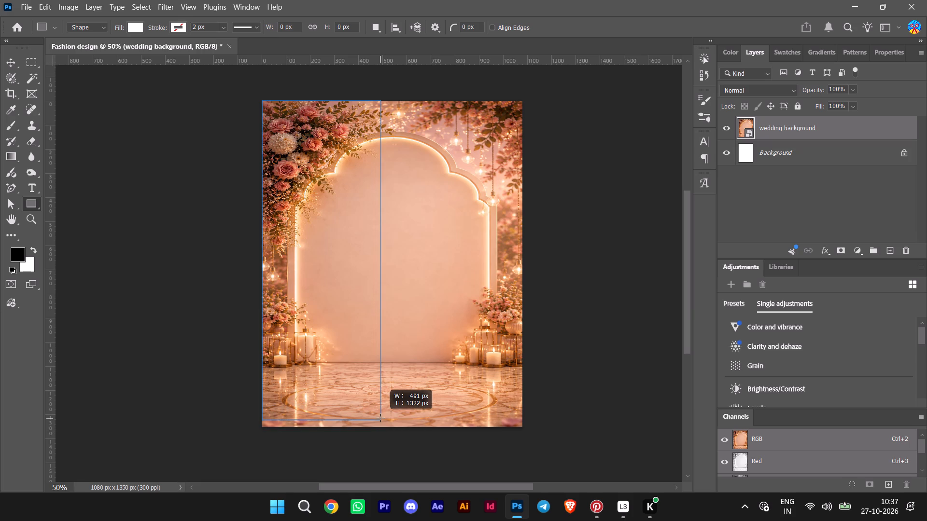
{"action": "left_click_drag", "start_coordinate": [380, 418], "coordinate": [381, 425]}
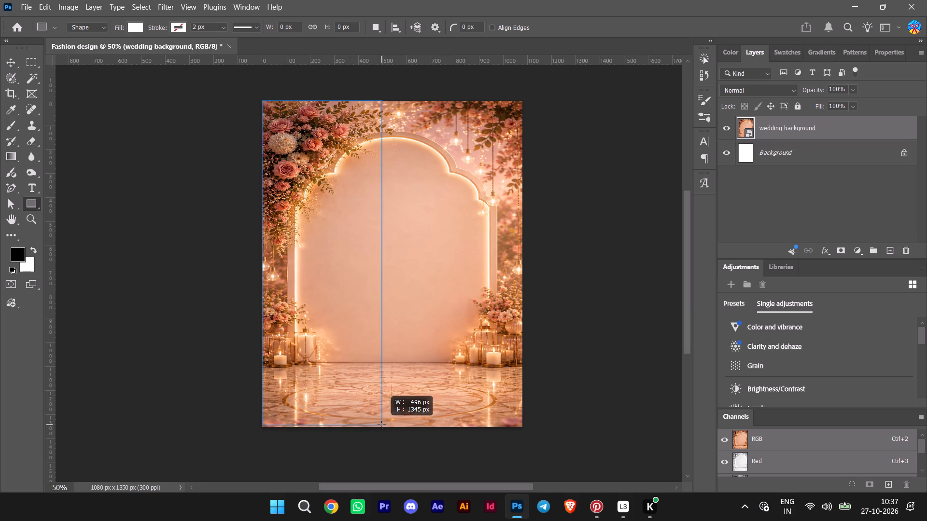
{"action": "left_click_drag", "start_coordinate": [381, 425], "coordinate": [399, 427]}
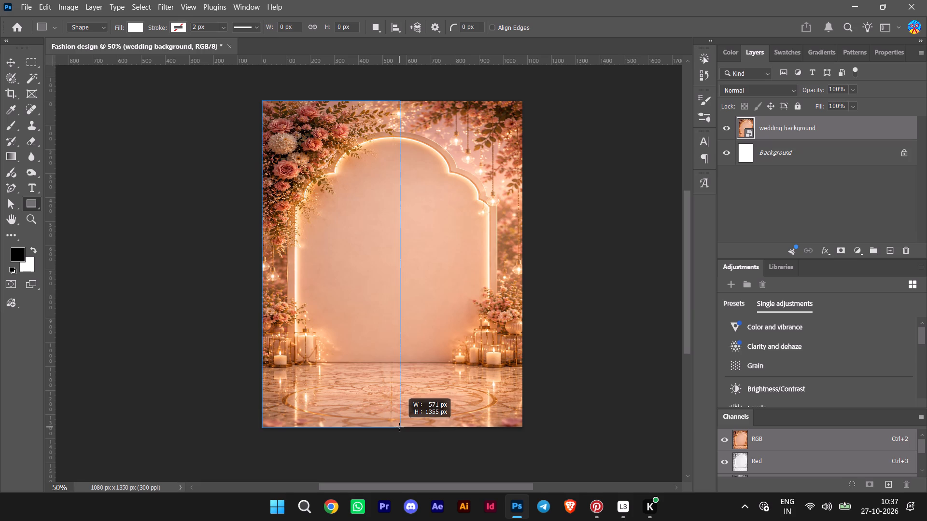
{"action": "left_click_drag", "start_coordinate": [399, 427], "coordinate": [455, 432]}
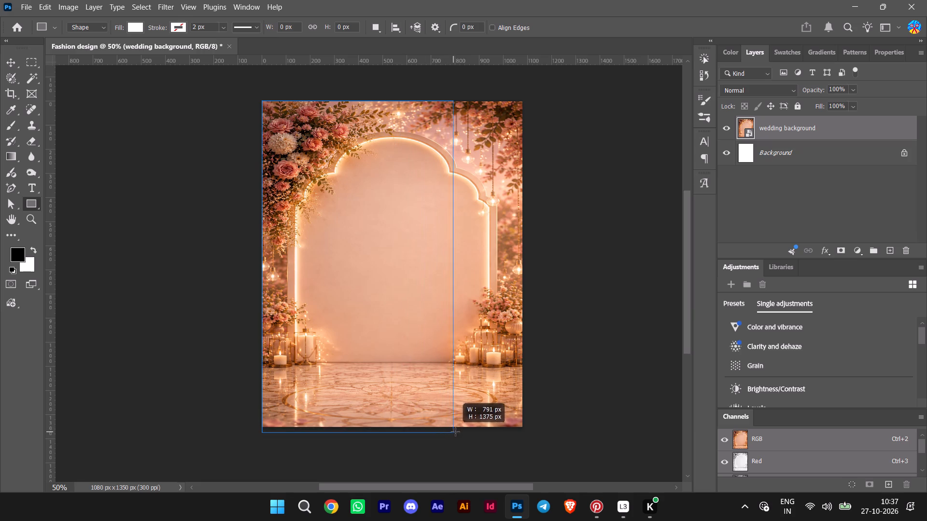
{"action": "left_click_drag", "start_coordinate": [455, 432], "coordinate": [463, 427]}
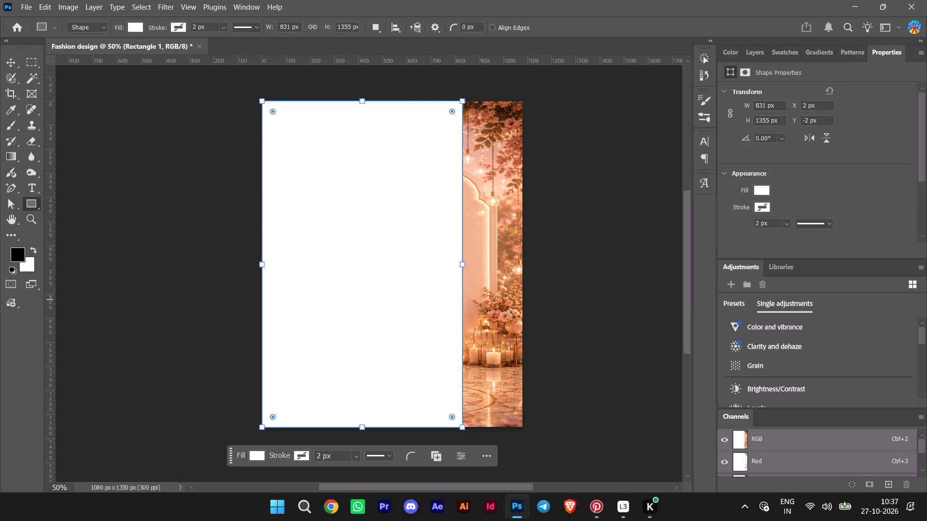
Set the rectangle's fill to dark maroon, hex 400d0d.
{"action": "left_click", "coordinate": [134, 26]}
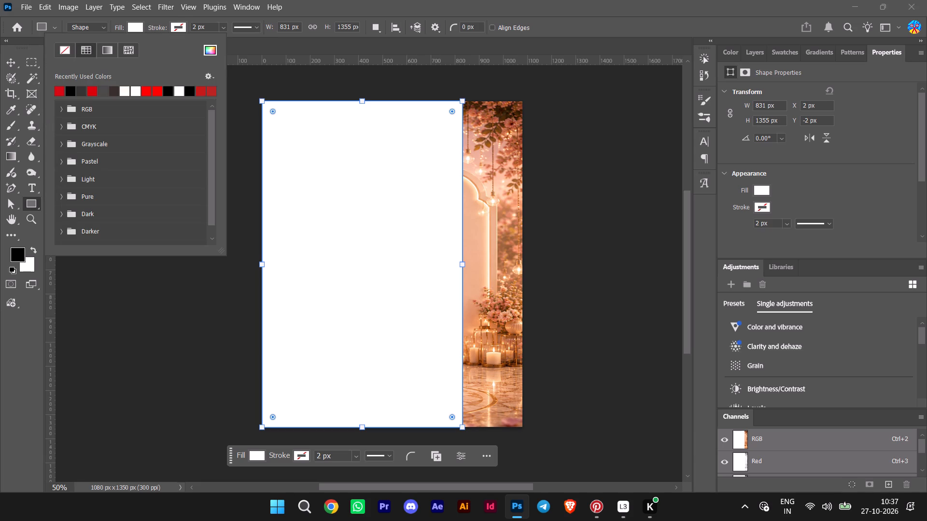
{"action": "left_click", "coordinate": [214, 49]}
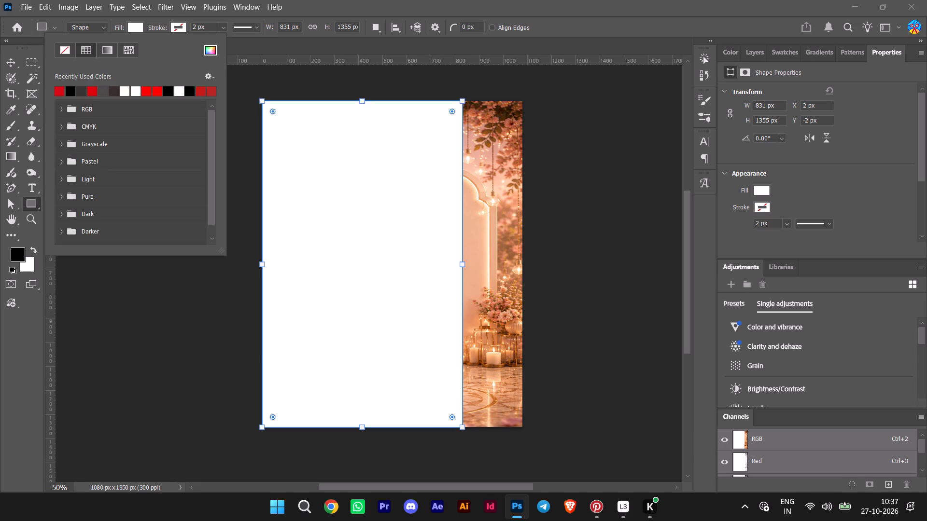
{"action": "left_click_drag", "start_coordinate": [429, 243], "coordinate": [459, 151]}
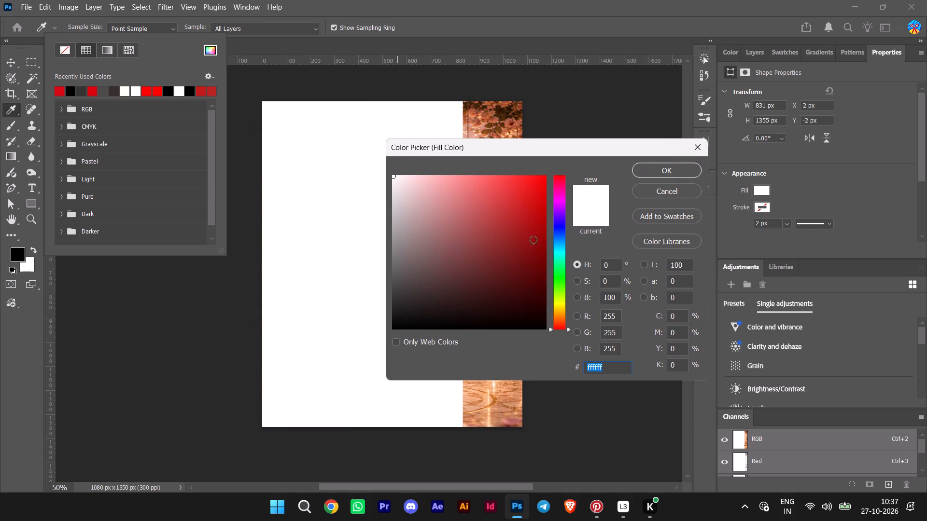
{"action": "left_click_drag", "start_coordinate": [564, 272], "coordinate": [557, 322]}
{"action": "left_click_drag", "start_coordinate": [561, 183], "coordinate": [561, 158]}
{"action": "left_click_drag", "start_coordinate": [509, 269], "coordinate": [515, 290]}
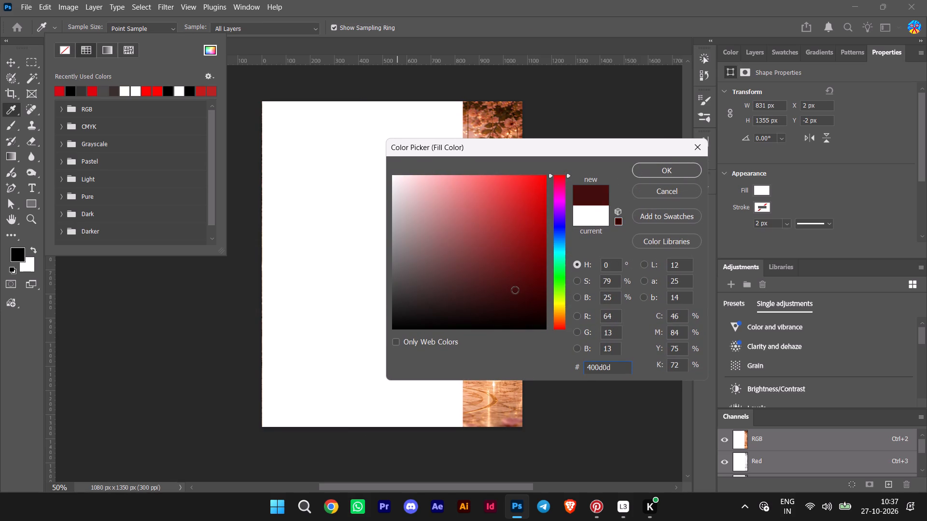
{"action": "left_click", "coordinate": [655, 174]}
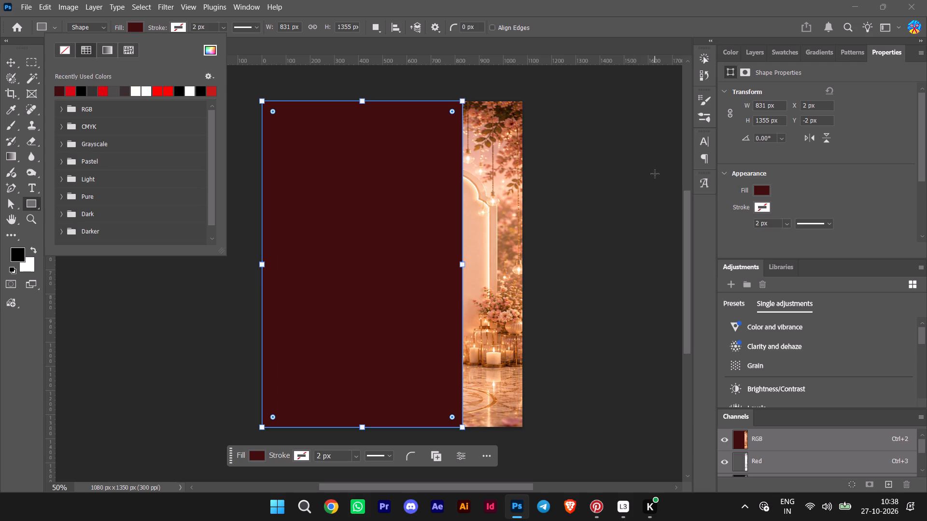
Move the rectangle's bottom-right anchor point inward along the canvas's bottom edge to slant that side, converting the shape to a regular path.
{"action": "left_click", "coordinate": [3, 64]}
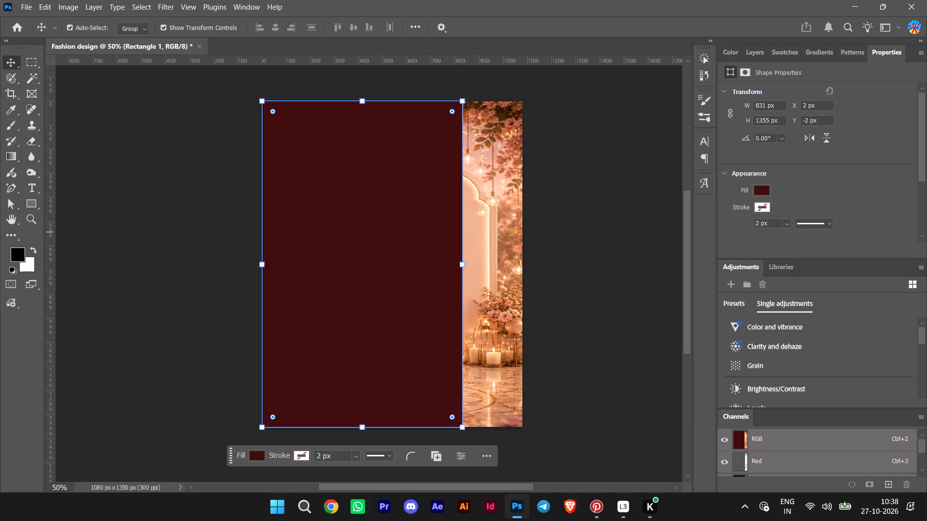
{"action": "right_click", "coordinate": [14, 206]}
{"action": "left_click", "coordinate": [14, 206]}
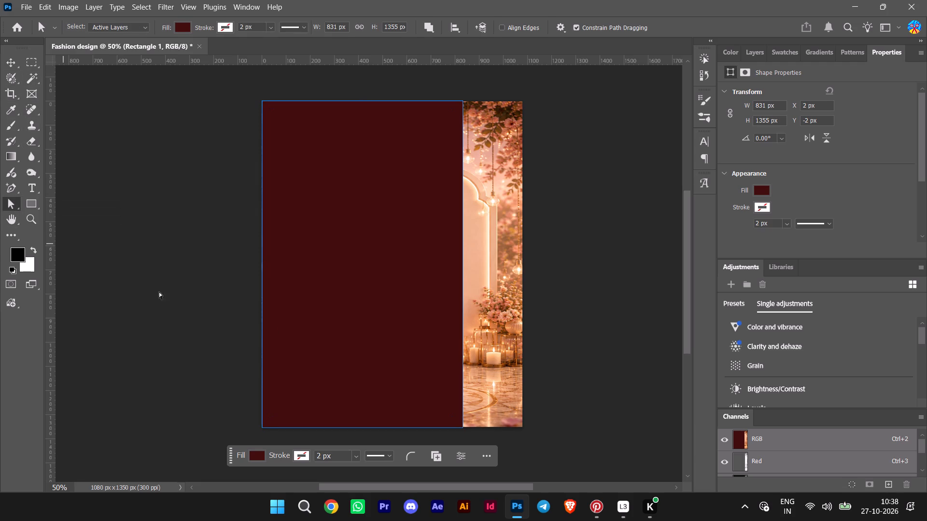
{"action": "left_click", "coordinate": [312, 334]}
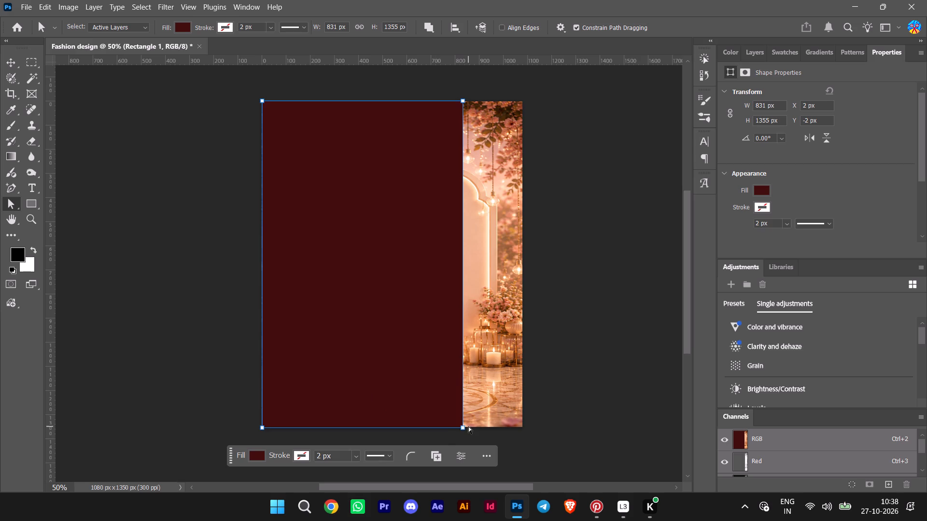
{"action": "left_click", "coordinate": [462, 428]}
{"action": "left_click_drag", "start_coordinate": [462, 428], "coordinate": [408, 424]}
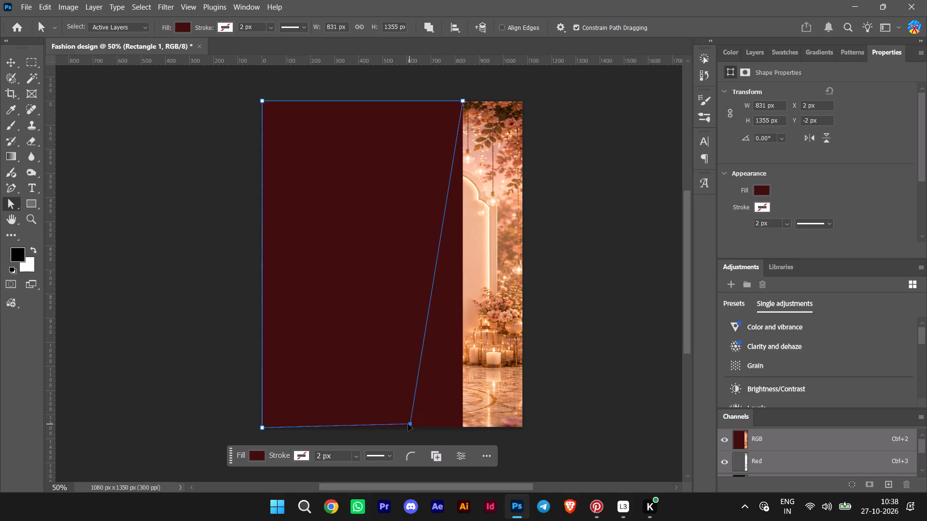
{"action": "left_click_drag", "start_coordinate": [408, 424], "coordinate": [359, 426]}
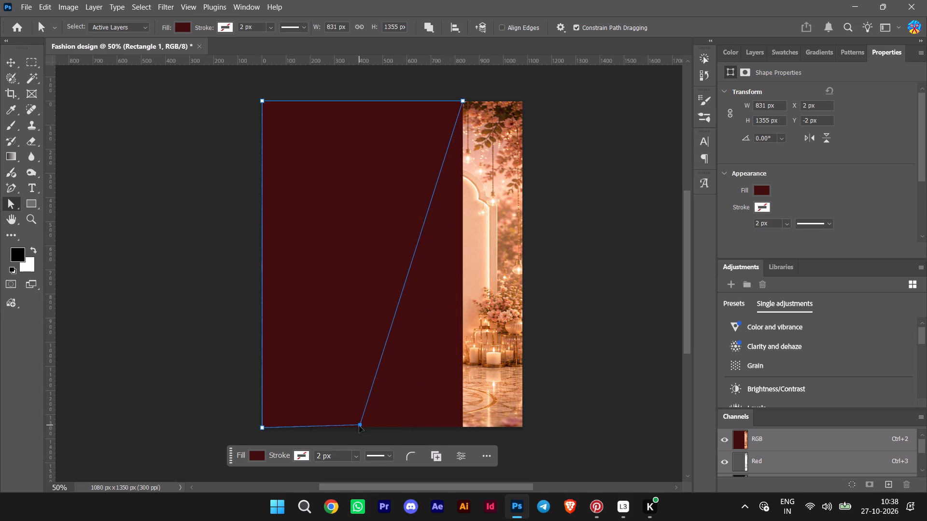
{"action": "left_click_drag", "start_coordinate": [359, 426], "coordinate": [378, 428]}
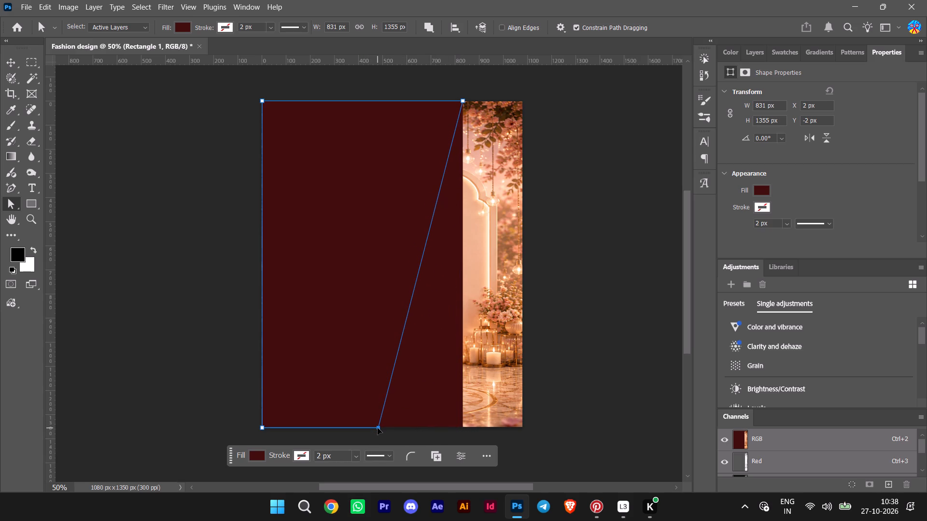
{"action": "left_click_drag", "start_coordinate": [378, 428], "coordinate": [391, 429]}
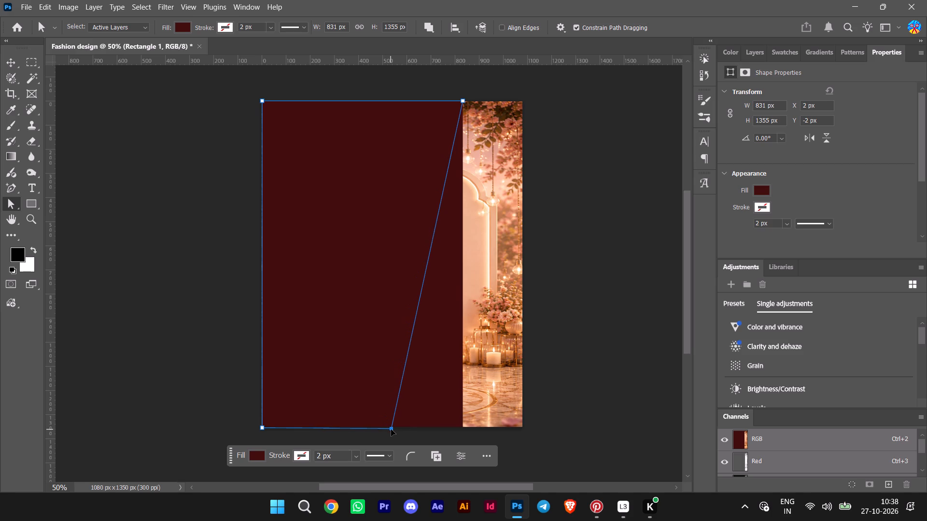
{"action": "left_click_drag", "start_coordinate": [391, 429], "coordinate": [403, 429]}
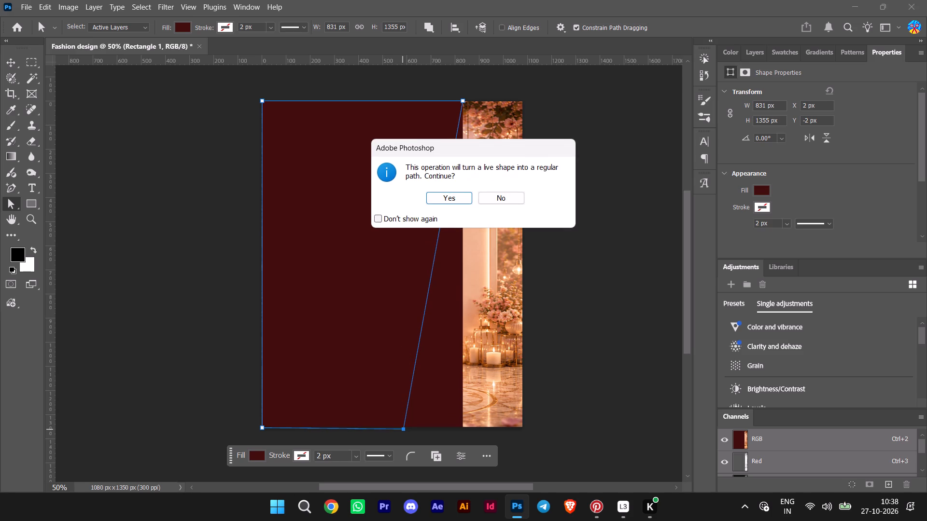
{"action": "left_click", "coordinate": [440, 198]}
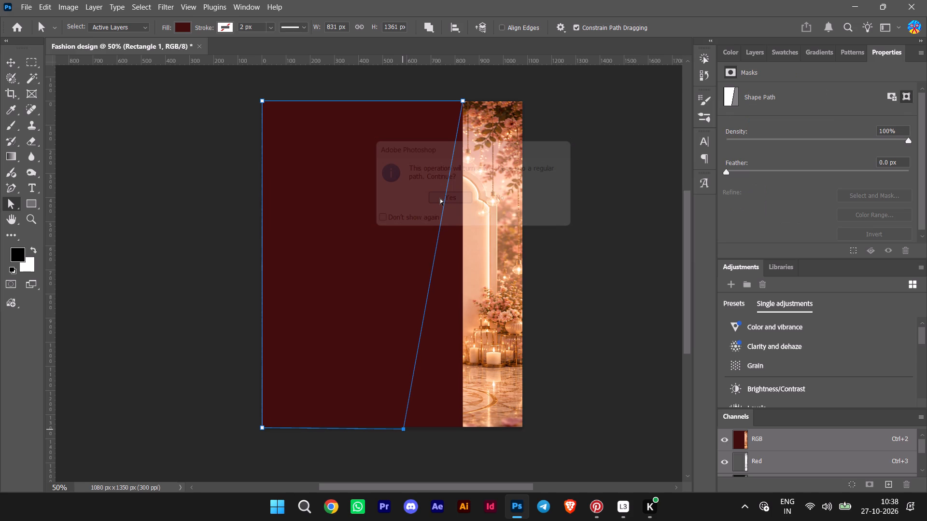
Add a layer mask to the wedding background layer and ready the Brush tool for painting on it.
{"action": "left_click", "coordinate": [754, 50]}
{"action": "left_click", "coordinate": [779, 162]}
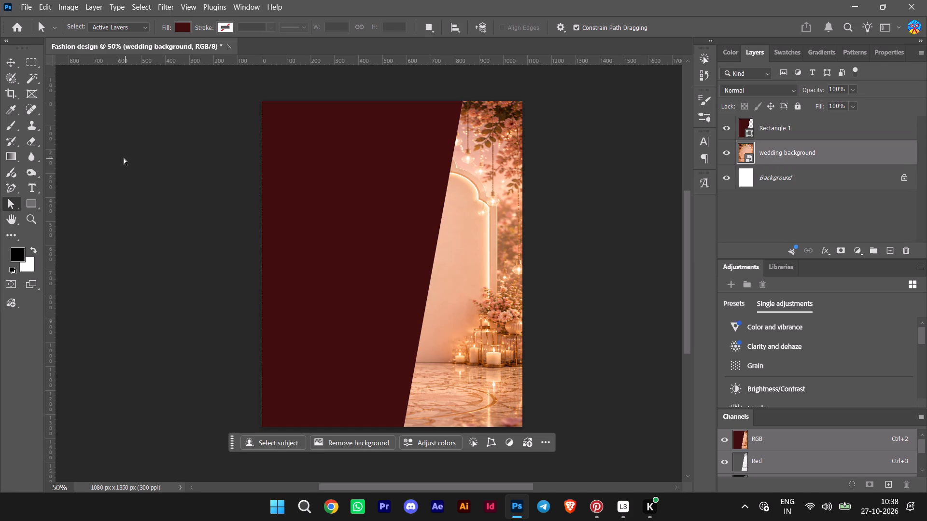
{"action": "scroll", "coordinate": [124, 158], "scroll_direction": "down", "scroll_amount": 1}
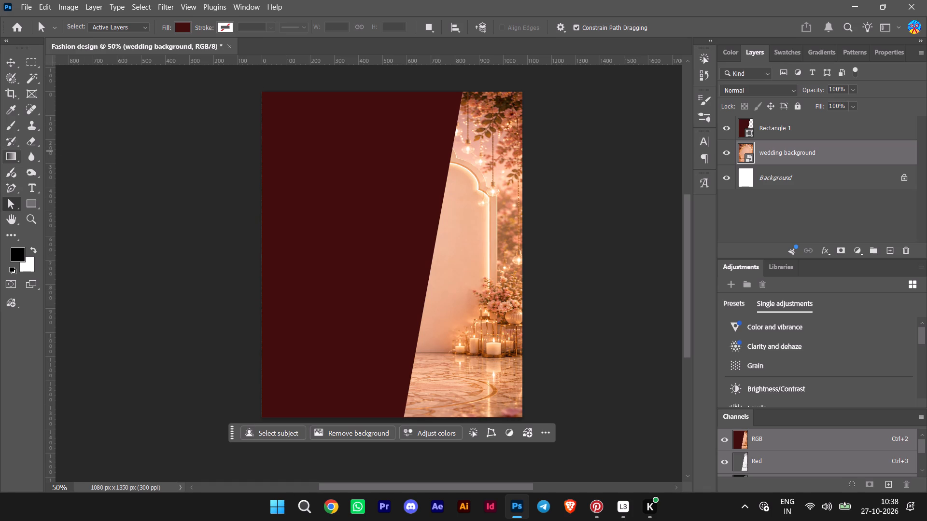
{"action": "left_click", "coordinate": [10, 121]}
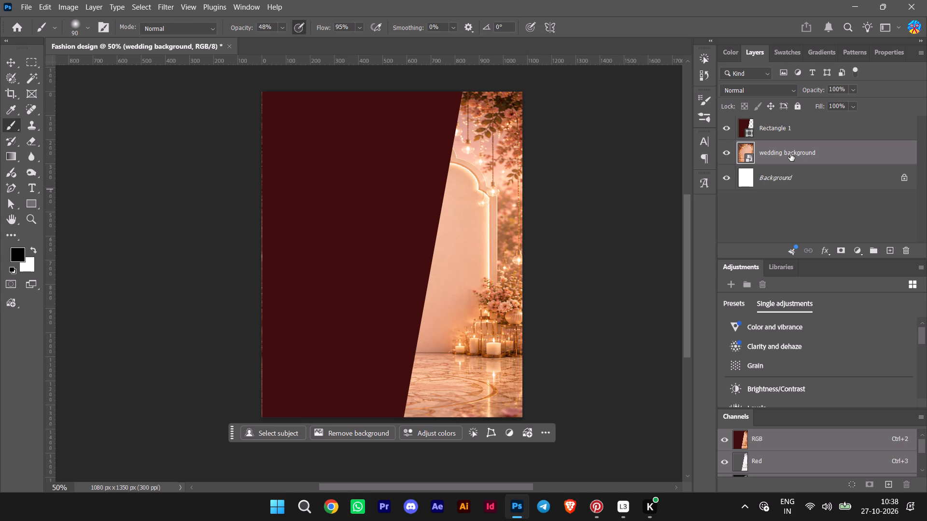
{"action": "left_click", "coordinate": [839, 247]}
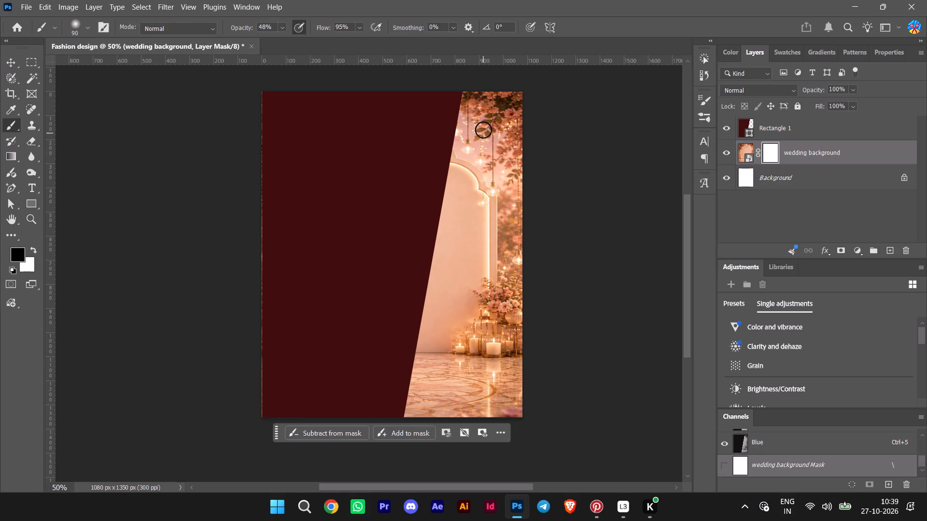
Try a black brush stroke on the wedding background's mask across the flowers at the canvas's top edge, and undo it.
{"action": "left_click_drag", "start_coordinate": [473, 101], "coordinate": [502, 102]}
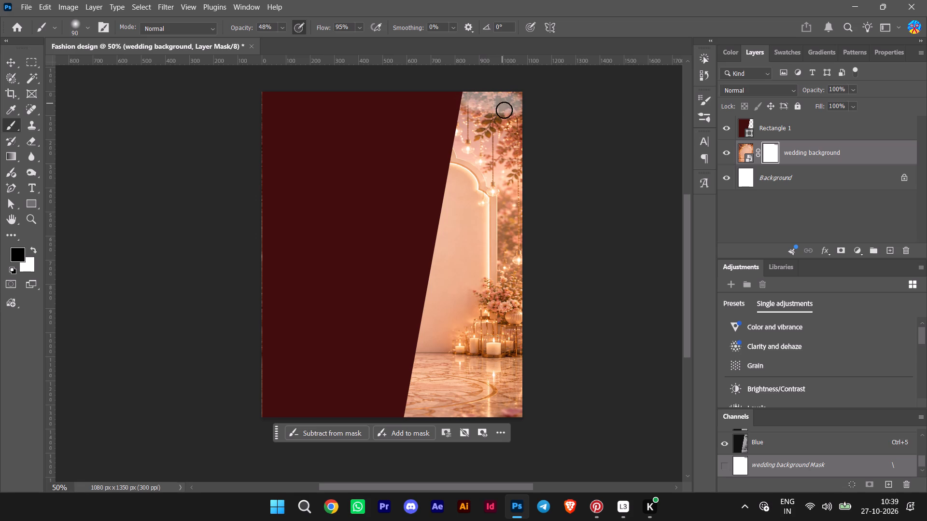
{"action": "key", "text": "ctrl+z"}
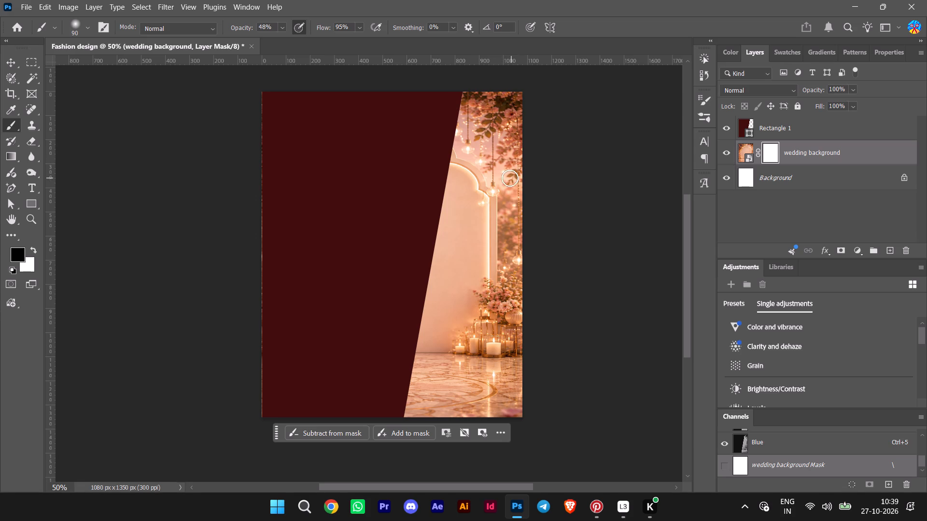
Delete the layer mask from the wedding background layer.
{"action": "left_click", "coordinate": [776, 148]}
{"action": "key", "text": "BackSpace"}
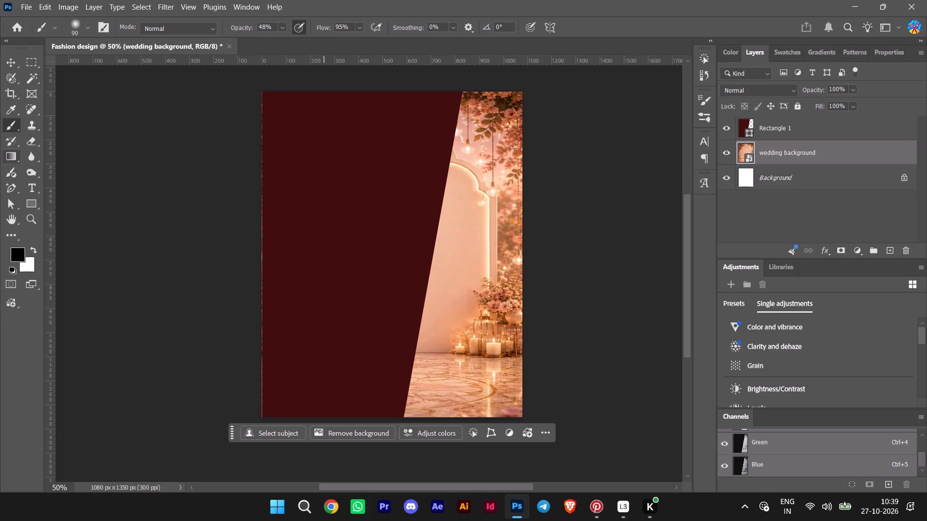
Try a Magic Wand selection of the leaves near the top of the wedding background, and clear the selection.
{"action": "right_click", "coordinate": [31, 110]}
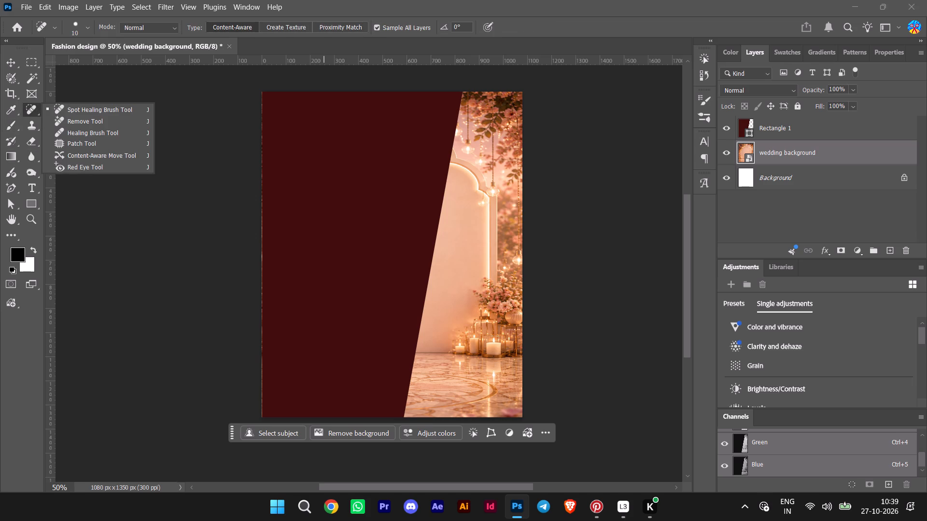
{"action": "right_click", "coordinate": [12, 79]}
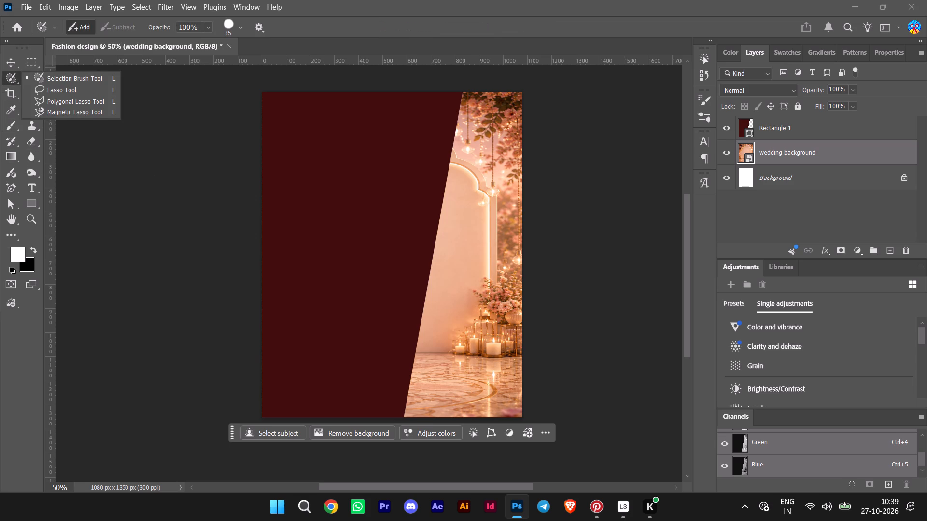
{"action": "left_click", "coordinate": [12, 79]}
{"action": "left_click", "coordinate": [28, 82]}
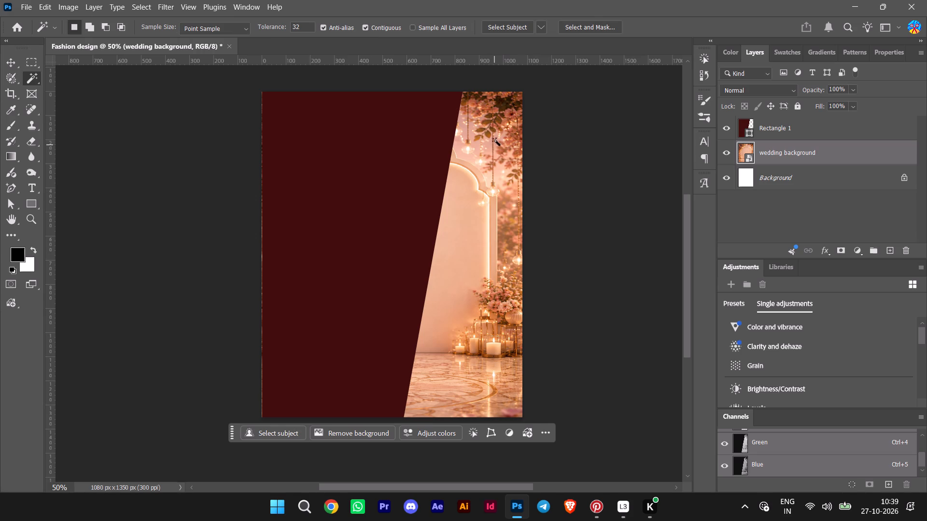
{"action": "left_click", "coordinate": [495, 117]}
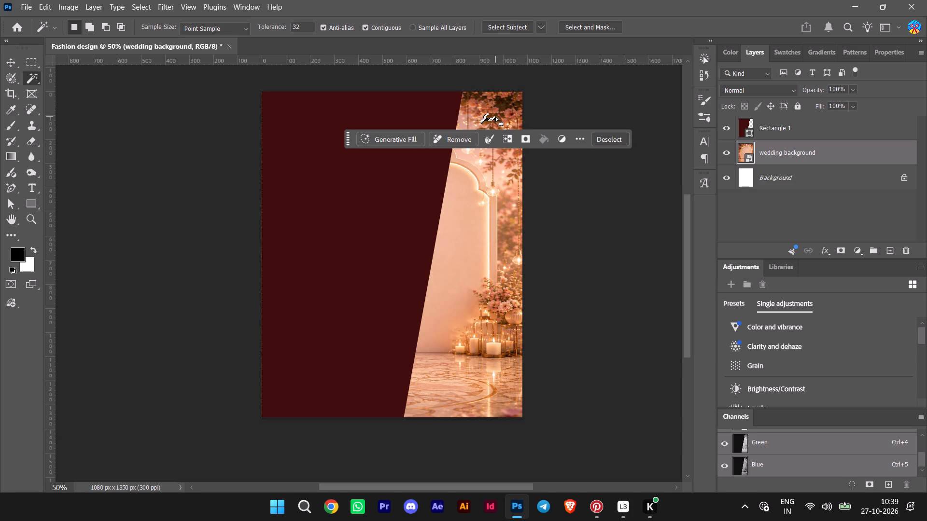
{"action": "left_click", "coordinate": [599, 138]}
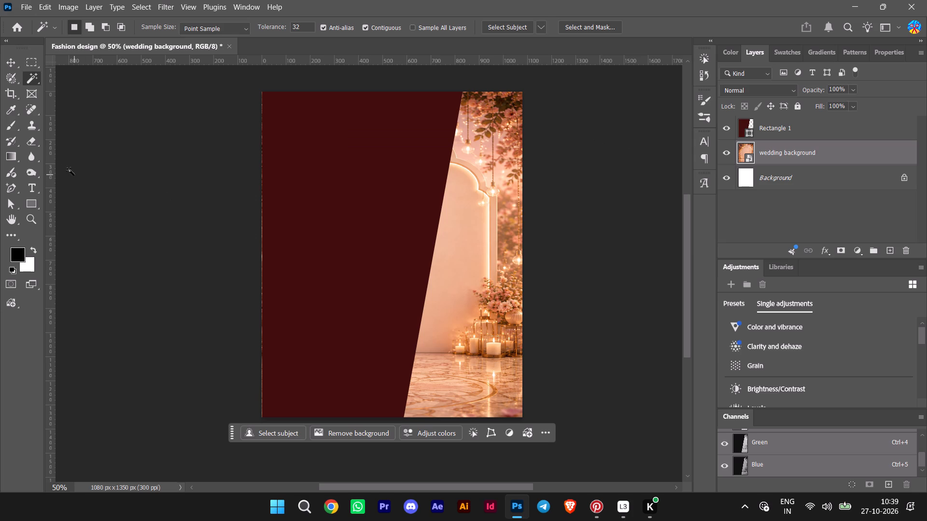
Add a new layer mask to the wedding background layer.
{"action": "left_click", "coordinate": [38, 110]}
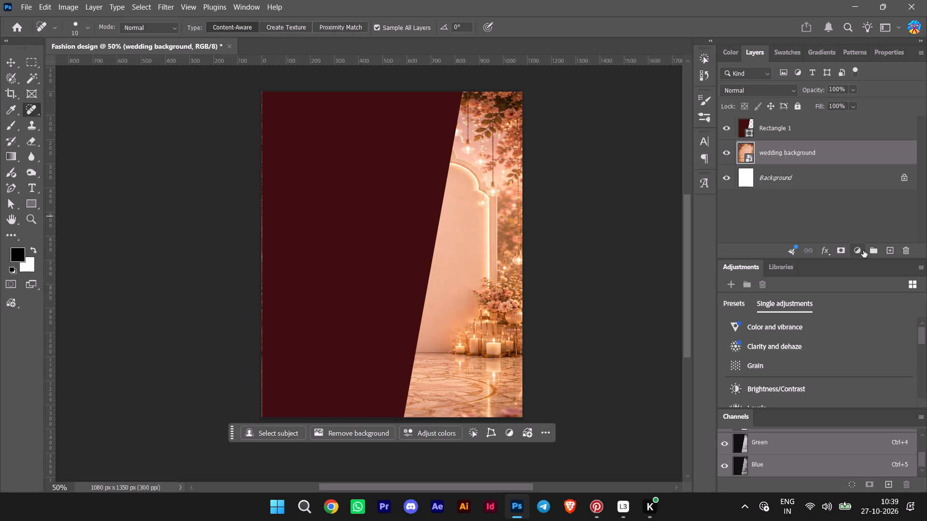
{"action": "left_click", "coordinate": [843, 251]}
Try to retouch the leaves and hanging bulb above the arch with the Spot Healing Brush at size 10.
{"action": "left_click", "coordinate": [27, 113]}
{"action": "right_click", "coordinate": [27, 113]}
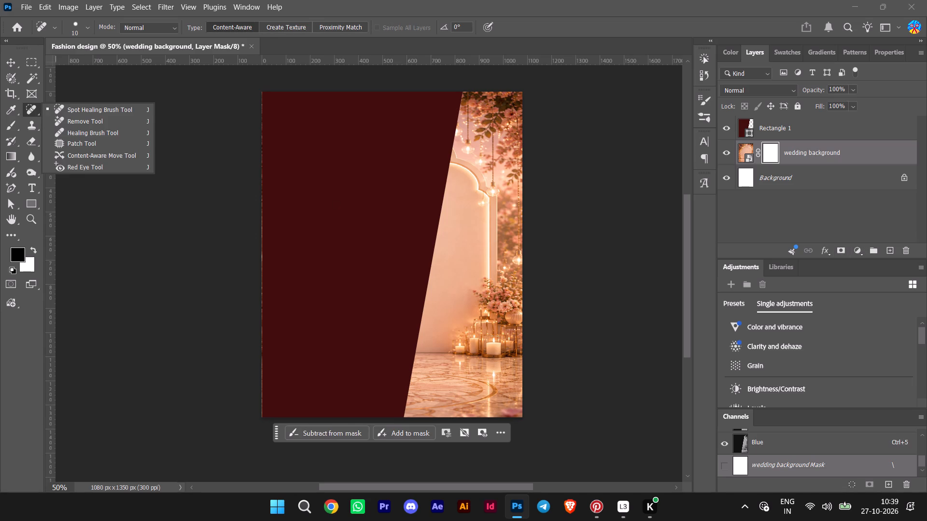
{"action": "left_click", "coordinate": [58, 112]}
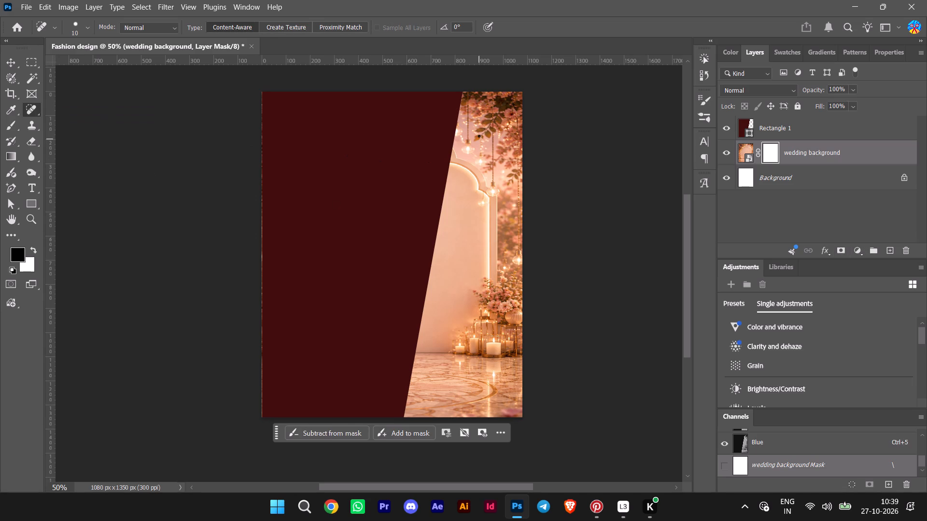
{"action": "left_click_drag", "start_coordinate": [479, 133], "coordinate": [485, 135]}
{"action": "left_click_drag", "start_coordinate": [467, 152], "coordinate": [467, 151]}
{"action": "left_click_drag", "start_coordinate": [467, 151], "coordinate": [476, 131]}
Erase the two hanging bulbs near the top of the arch using the Remove Tool at brush size 50.
{"action": "right_click", "coordinate": [25, 116]}
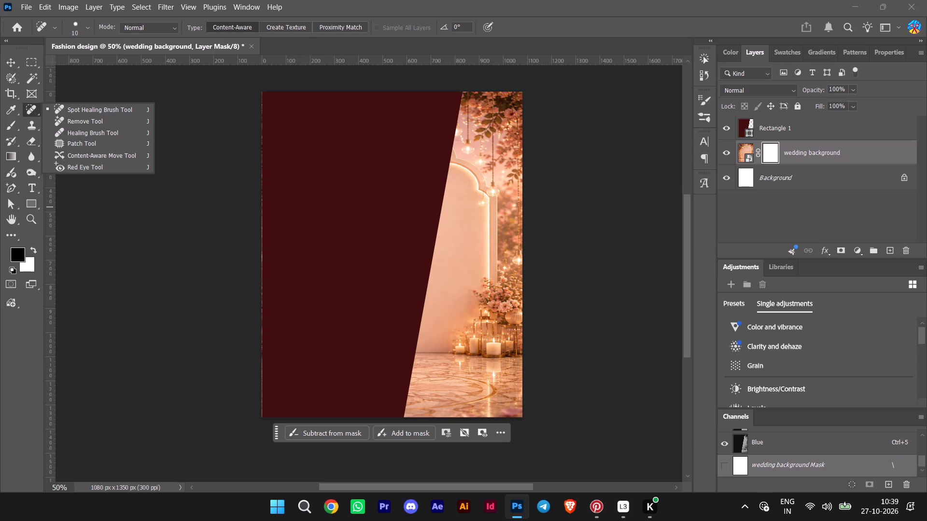
{"action": "left_click", "coordinate": [67, 121]}
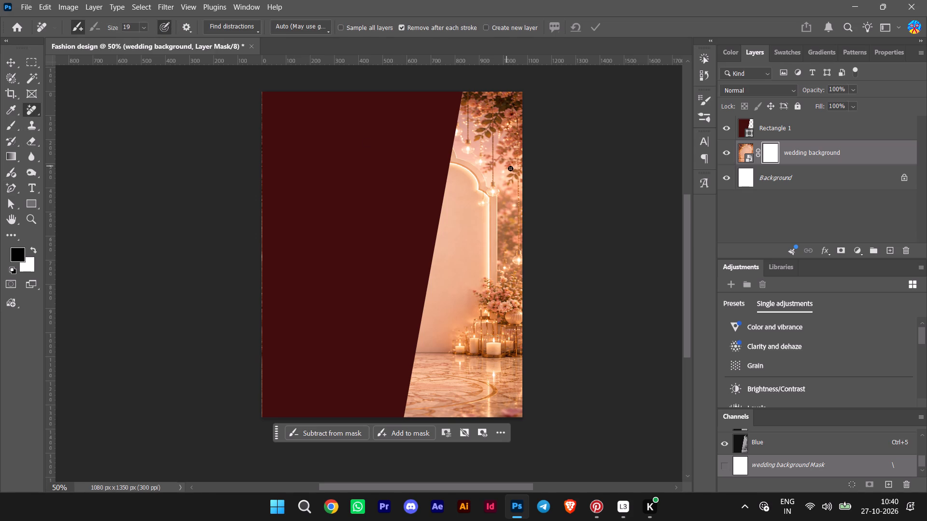
{"action": "key", "text": "bracketright"}
{"action": "key", "text": "bracketright"}
{"action": "key", "text": "bracketright"}
{"action": "key", "text": "bracketright"}
{"action": "key", "text": "bracketright"}
{"action": "key", "text": "bracketright"}
{"action": "key", "text": "bracketright"}
{"action": "left_click", "coordinate": [467, 150]}
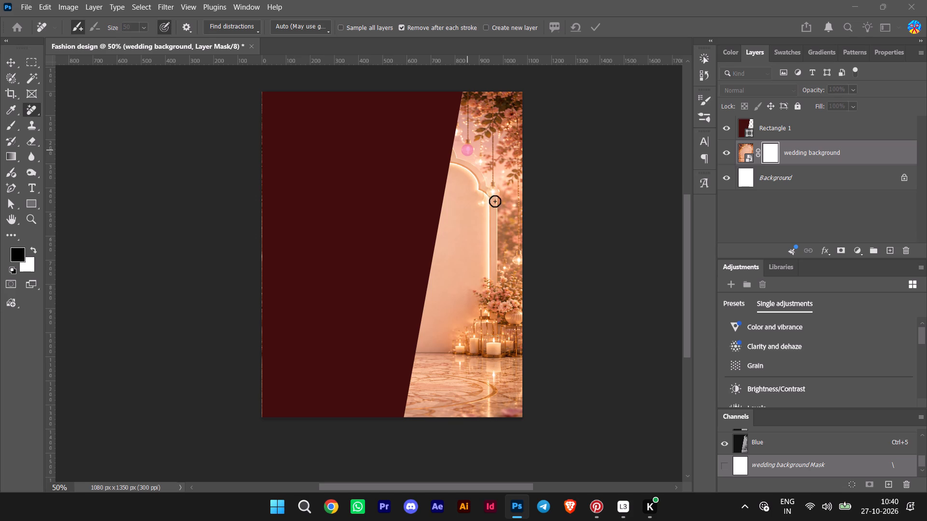
{"action": "left_click", "coordinate": [493, 194]}
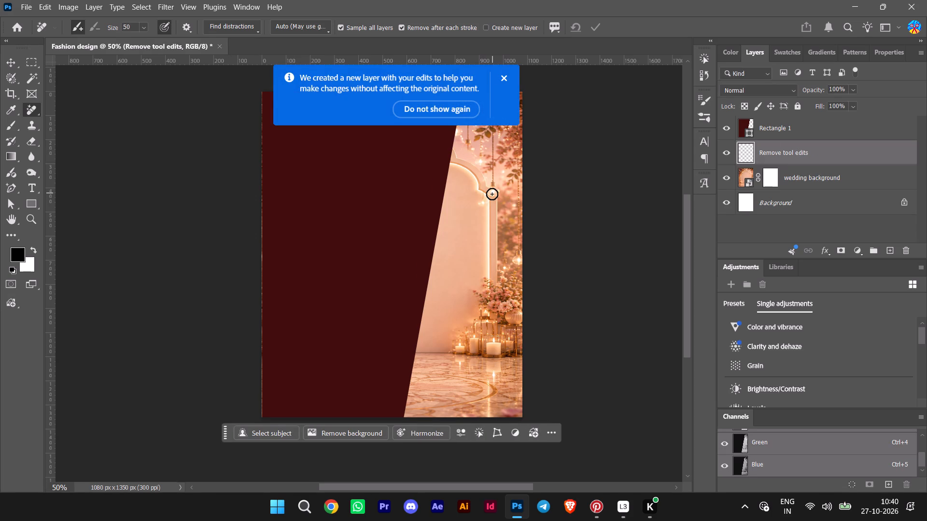
{"action": "left_click", "coordinate": [504, 82]}
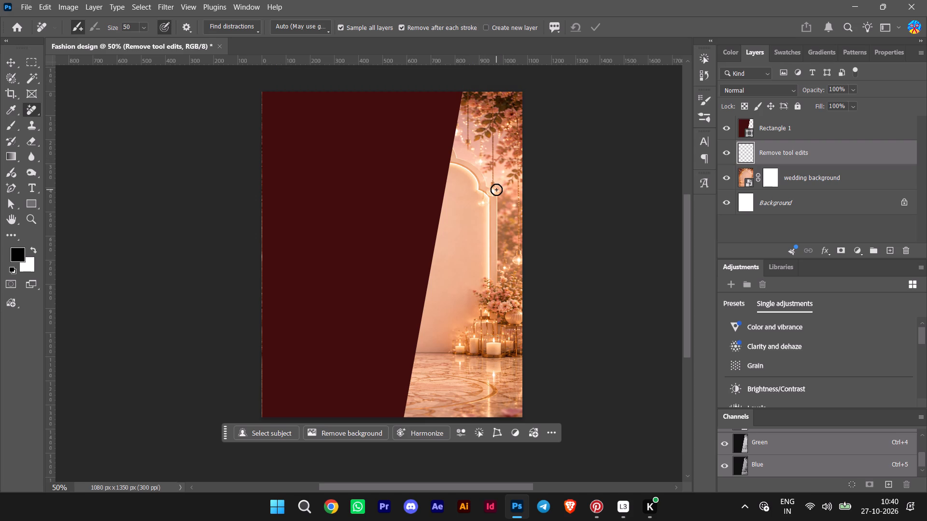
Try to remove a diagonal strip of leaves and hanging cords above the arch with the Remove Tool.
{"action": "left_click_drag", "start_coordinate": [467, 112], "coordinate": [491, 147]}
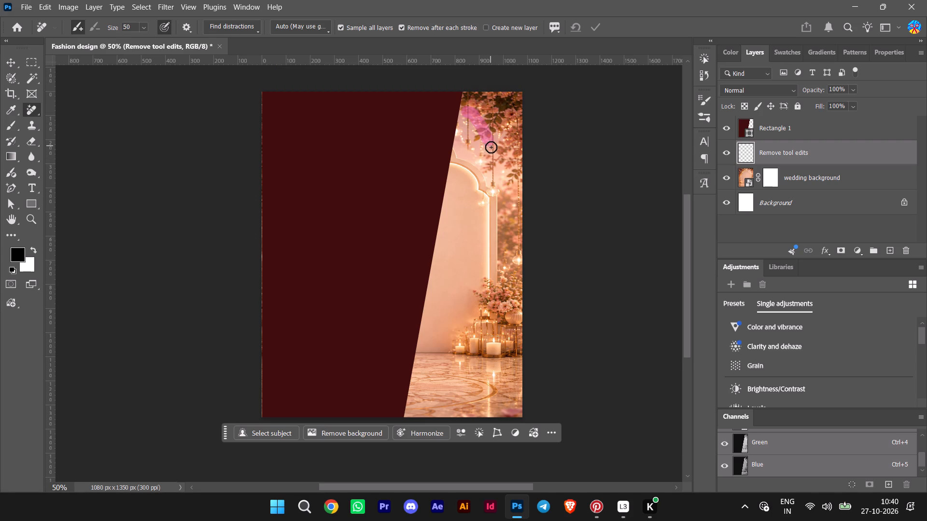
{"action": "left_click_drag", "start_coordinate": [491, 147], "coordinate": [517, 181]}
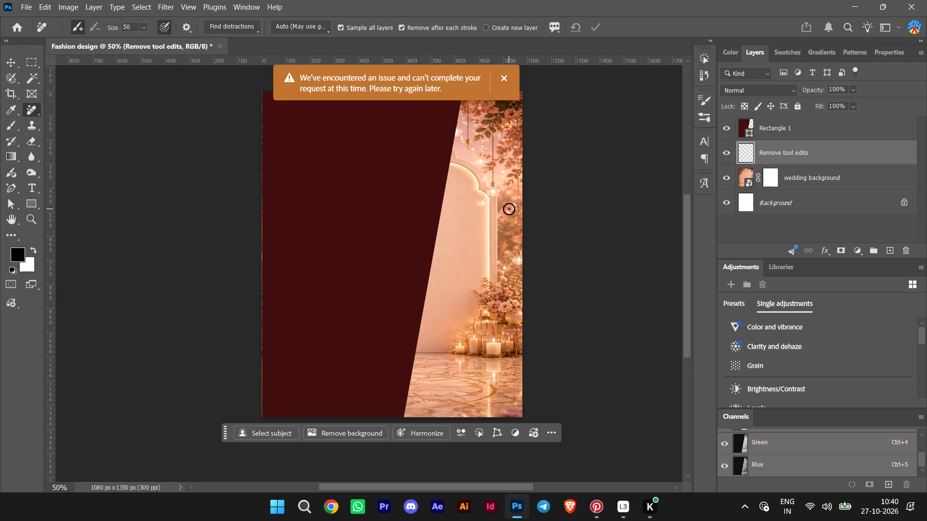
Clean up small spots at the arch's outer corner, on the wall above it and beside the maroon panel's edge with the Remove Tool.
{"action": "scroll", "coordinate": [509, 209], "scroll_direction": "up", "scroll_amount": 4, "text": "alt"}
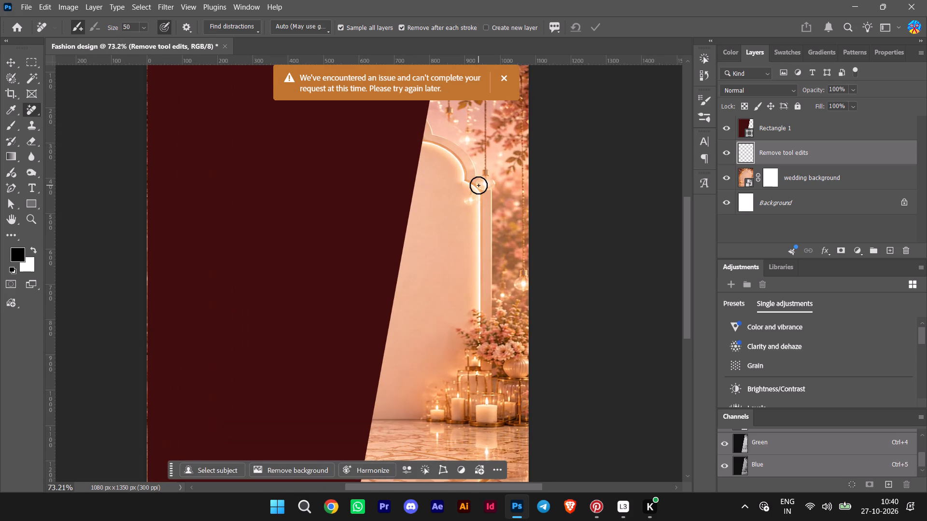
{"action": "left_click_drag", "start_coordinate": [478, 185], "coordinate": [495, 185]}
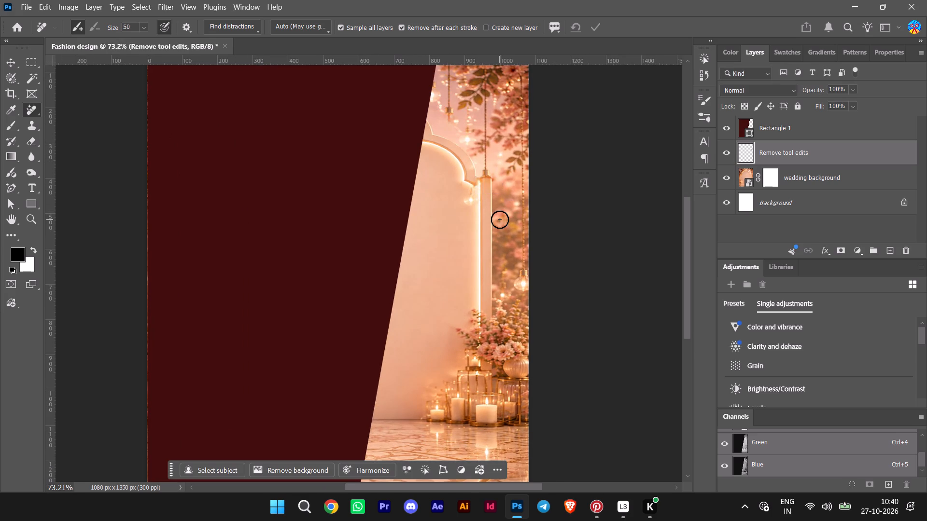
{"action": "scroll", "coordinate": [490, 207], "scroll_direction": "up", "scroll_amount": 2}
{"action": "left_click_drag", "start_coordinate": [470, 156], "coordinate": [463, 156]}
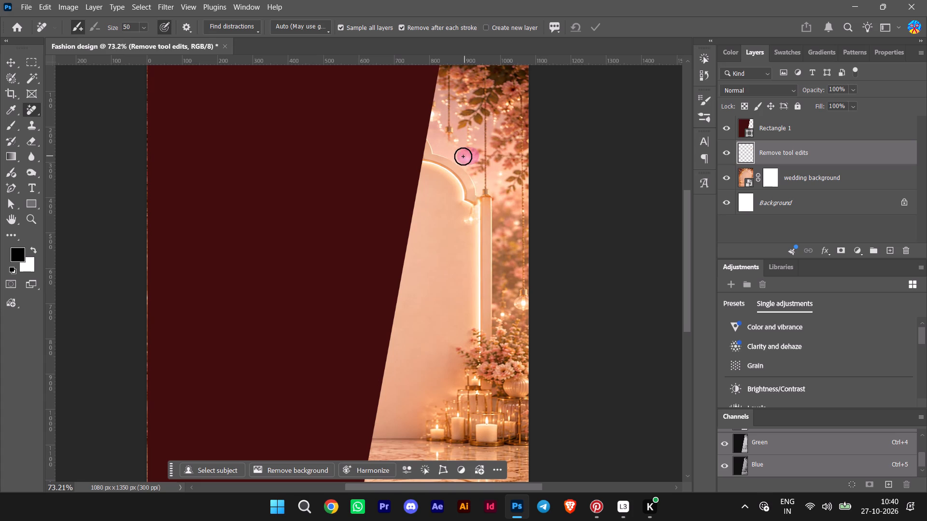
{"action": "left_click_drag", "start_coordinate": [463, 156], "coordinate": [463, 156]}
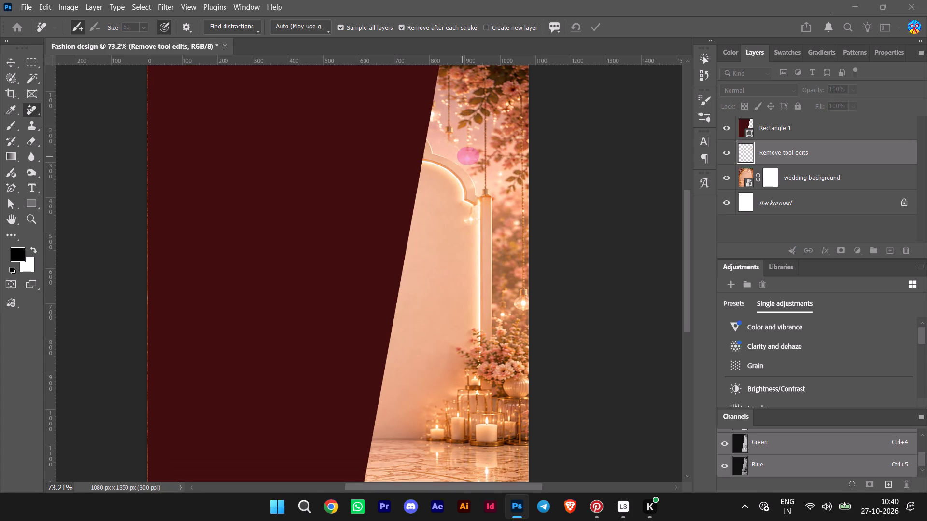
{"action": "left_click", "coordinate": [436, 116]}
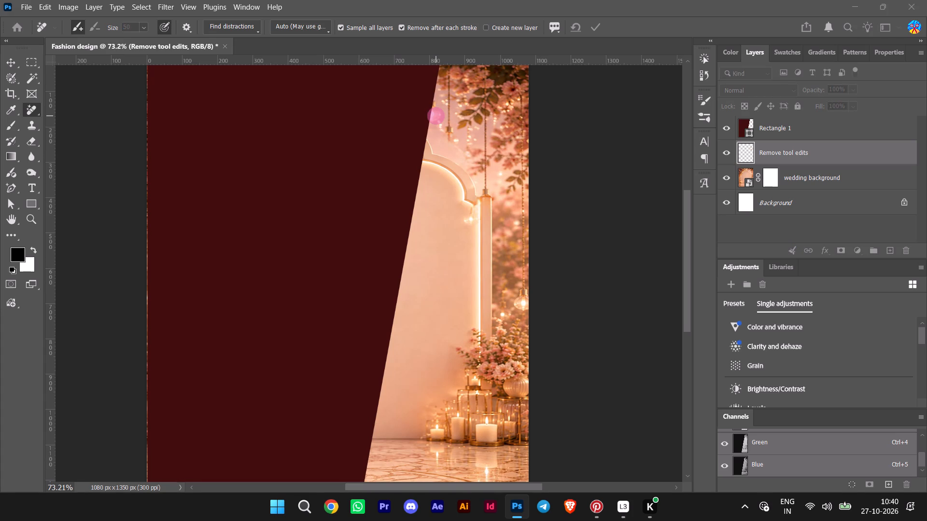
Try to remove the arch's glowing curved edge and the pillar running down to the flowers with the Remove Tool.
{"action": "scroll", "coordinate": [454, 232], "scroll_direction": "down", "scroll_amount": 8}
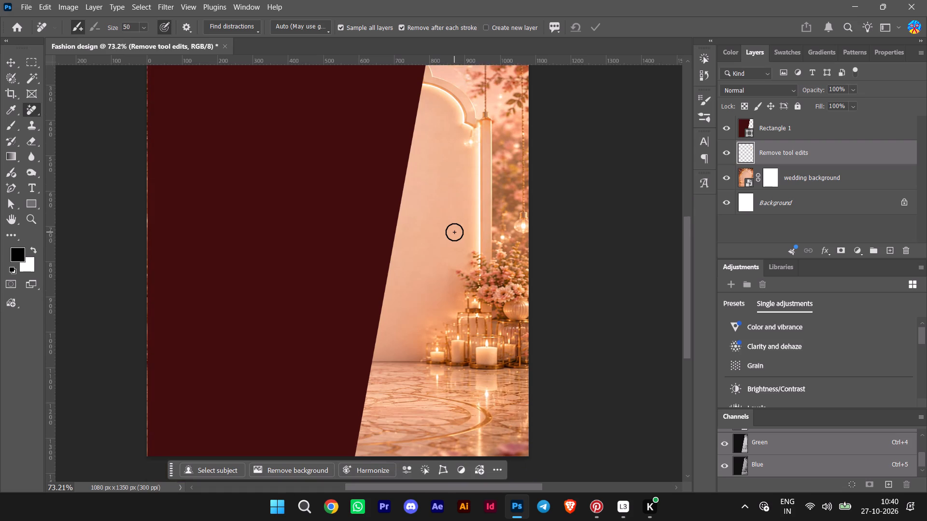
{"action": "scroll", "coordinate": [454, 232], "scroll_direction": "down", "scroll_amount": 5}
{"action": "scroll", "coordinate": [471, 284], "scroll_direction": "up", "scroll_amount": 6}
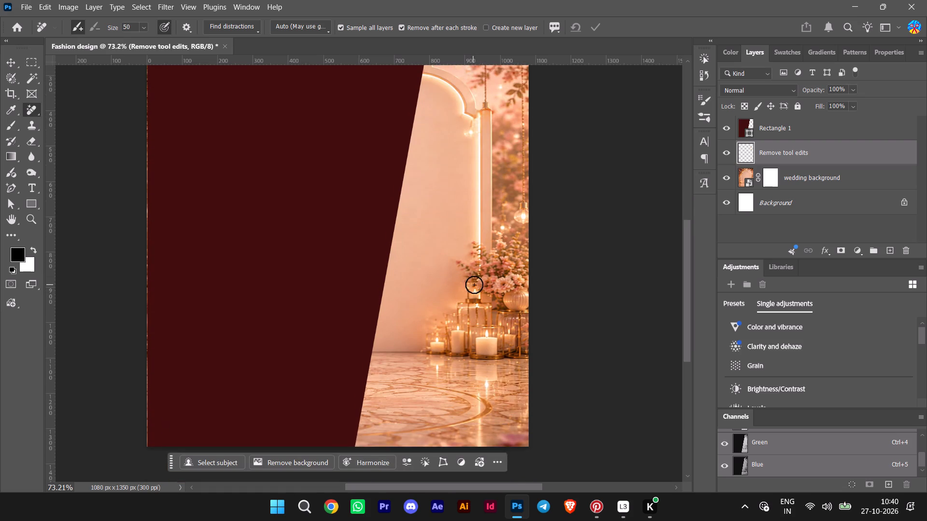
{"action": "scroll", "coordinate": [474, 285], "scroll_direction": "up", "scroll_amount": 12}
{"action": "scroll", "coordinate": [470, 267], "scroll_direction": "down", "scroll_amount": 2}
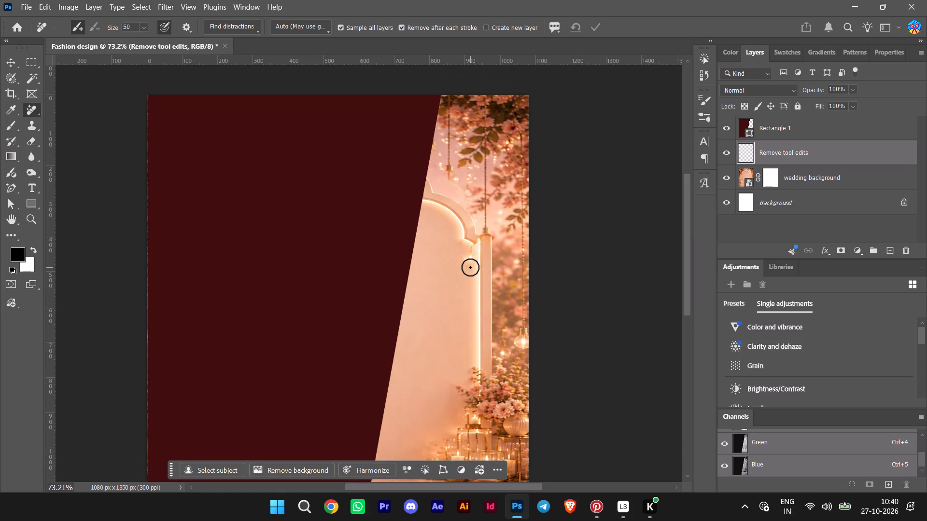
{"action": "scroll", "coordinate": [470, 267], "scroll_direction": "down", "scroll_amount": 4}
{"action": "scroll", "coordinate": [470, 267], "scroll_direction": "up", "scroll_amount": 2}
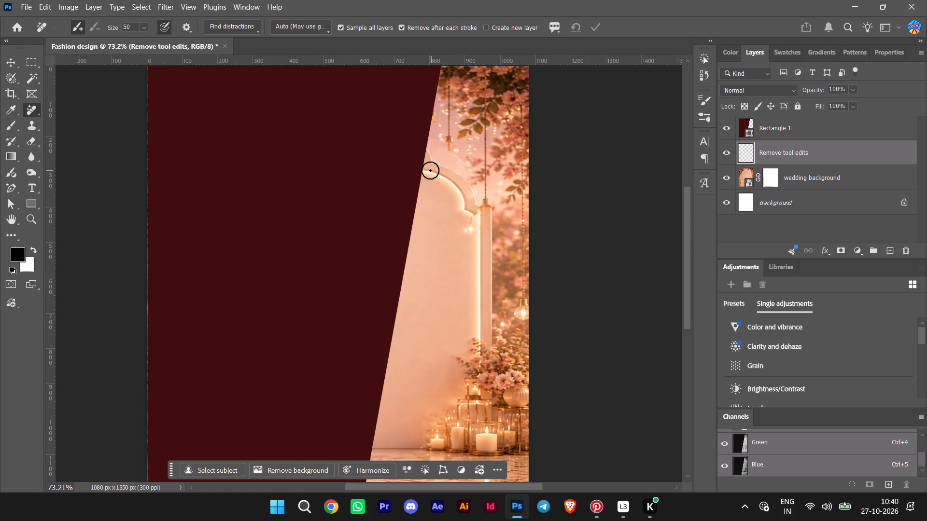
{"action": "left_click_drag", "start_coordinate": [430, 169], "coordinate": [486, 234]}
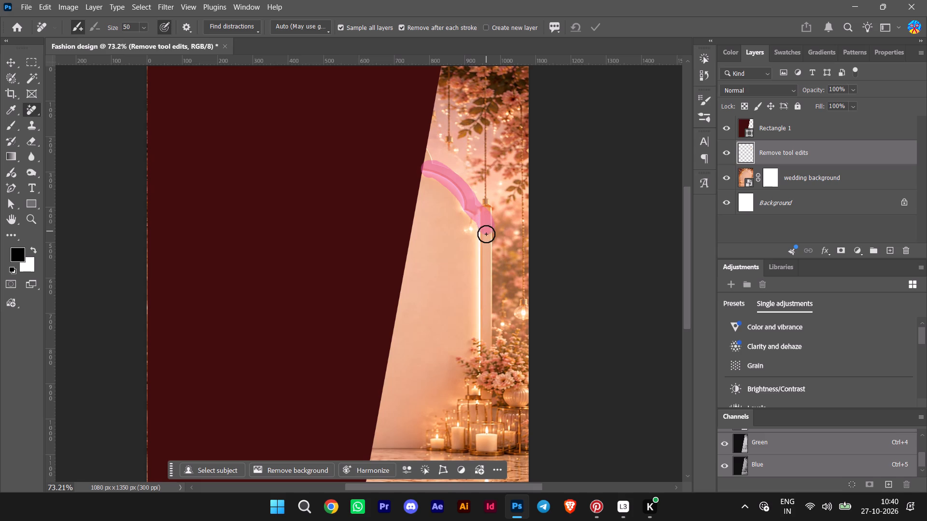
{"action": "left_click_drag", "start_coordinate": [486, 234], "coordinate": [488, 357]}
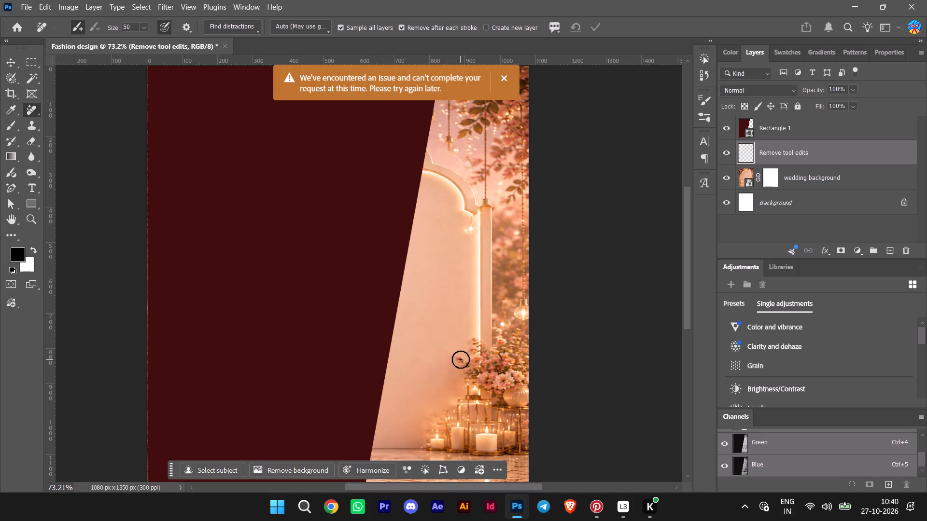
Erase the small candle beside the large front candle with the Remove Tool, and try to remove the large candle as well.
{"action": "scroll", "coordinate": [477, 289], "scroll_direction": "down", "scroll_amount": 8}
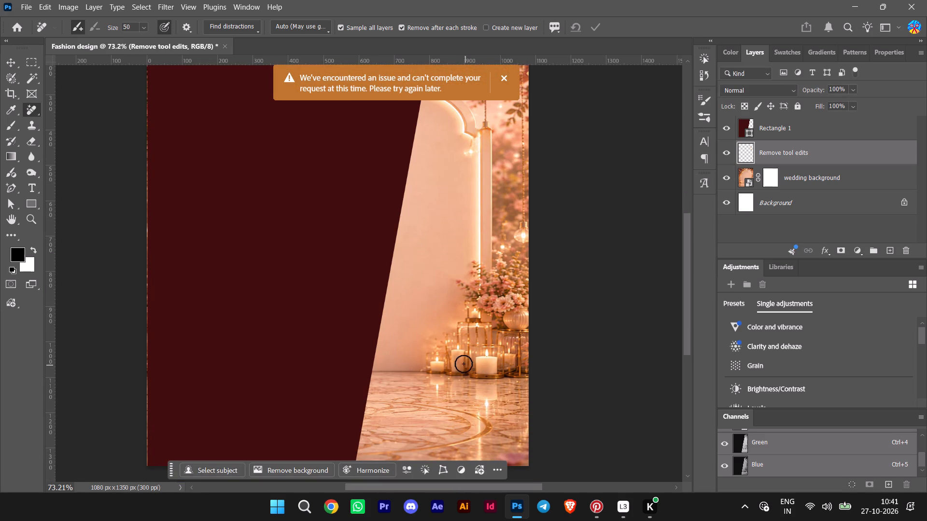
{"action": "left_click_drag", "start_coordinate": [457, 353], "coordinate": [455, 372]}
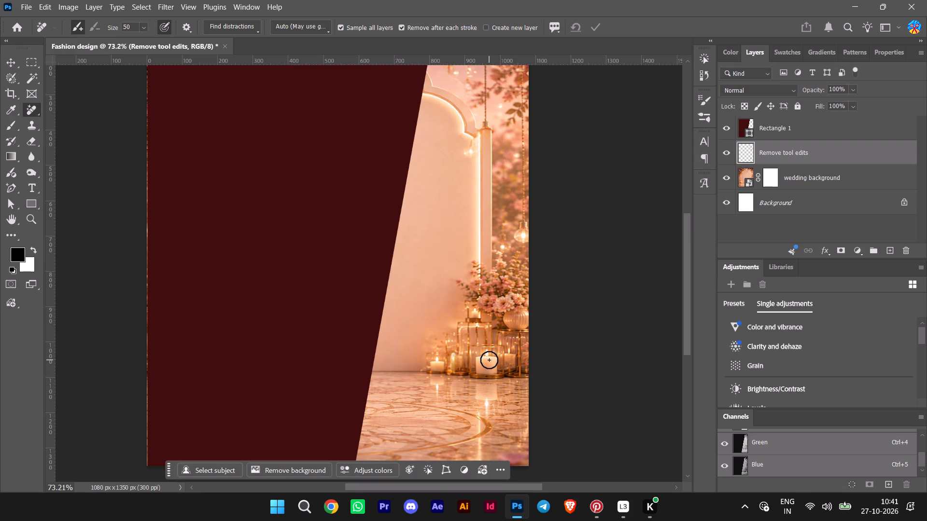
{"action": "left_click_drag", "start_coordinate": [486, 354], "coordinate": [486, 360]}
{"action": "left_click_drag", "start_coordinate": [486, 360], "coordinate": [492, 377]}
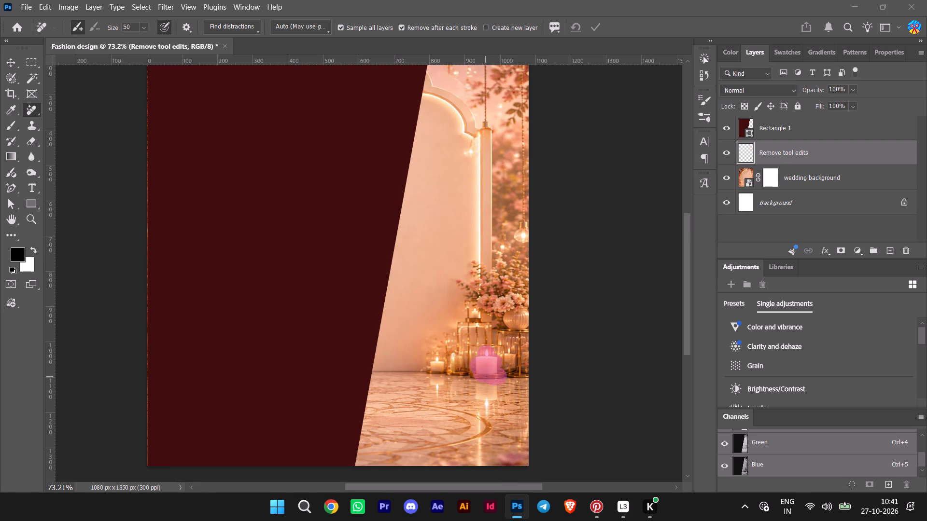
{"action": "scroll", "coordinate": [450, 377], "scroll_direction": "up", "scroll_amount": 1}
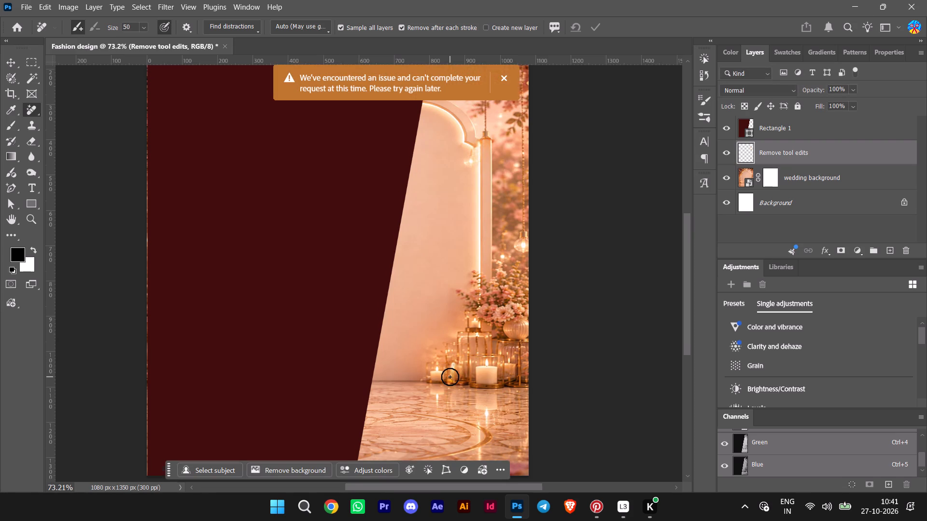
{"action": "scroll", "coordinate": [450, 377], "scroll_direction": "up", "scroll_amount": 10}
{"action": "scroll", "coordinate": [450, 374], "scroll_direction": "down", "scroll_amount": 4, "text": "alt"}
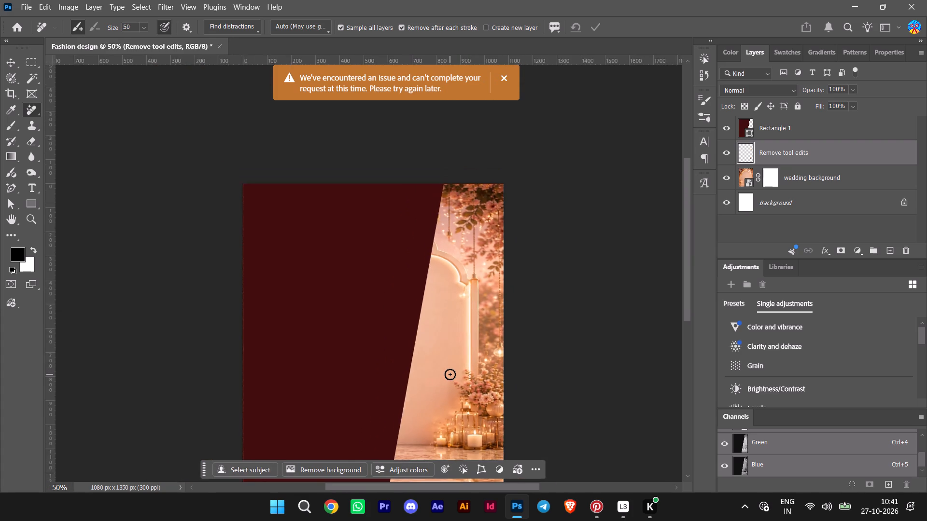
{"action": "scroll", "coordinate": [450, 374], "scroll_direction": "down", "scroll_amount": 1, "text": "alt"}
{"action": "scroll", "coordinate": [450, 374], "scroll_direction": "down", "scroll_amount": 8}
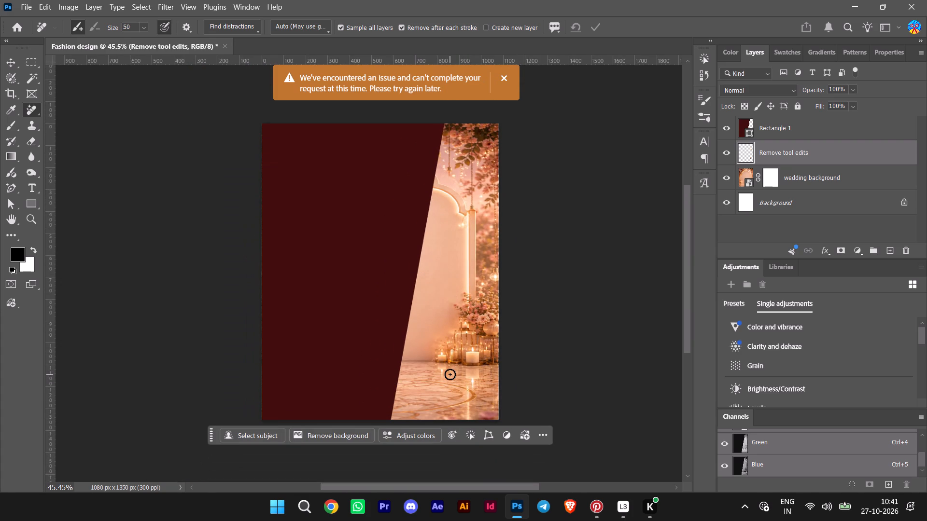
{"action": "left_click", "coordinate": [504, 78]}
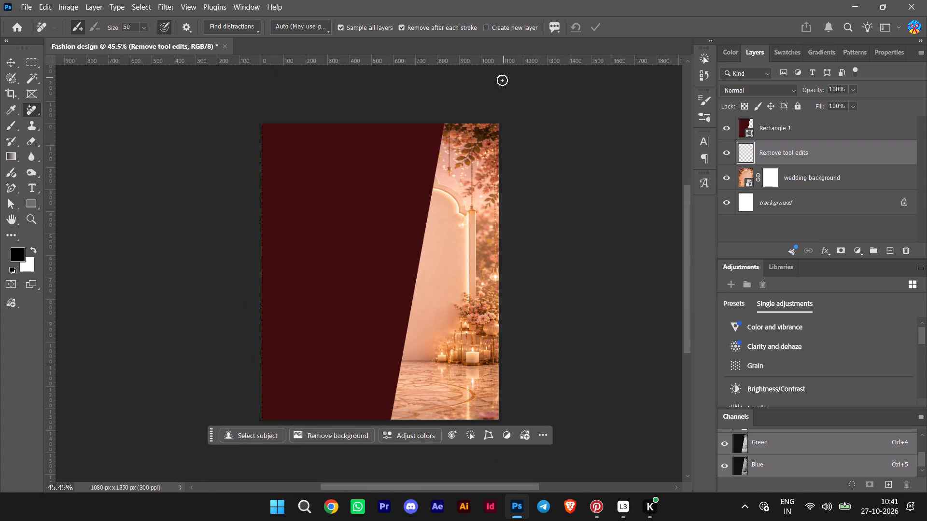
Stretch the maroon panel outward to 100.24% width so it covers the canvas's left edge.
{"action": "left_click", "coordinate": [13, 59]}
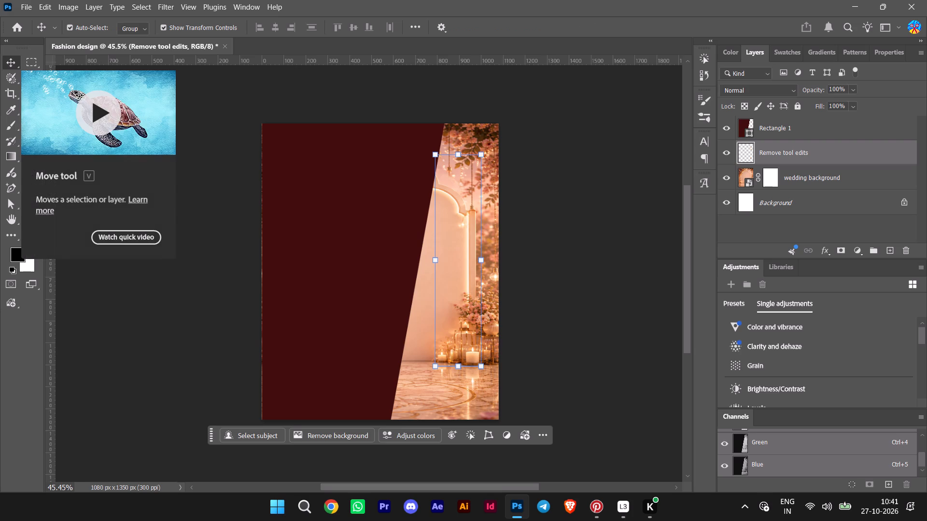
{"action": "left_click", "coordinate": [579, 257]}
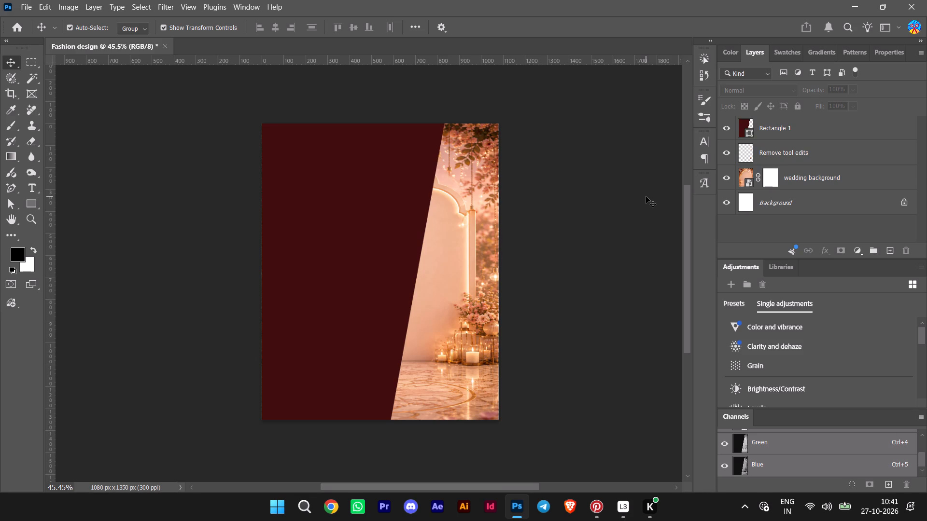
{"action": "left_click", "coordinate": [365, 247]}
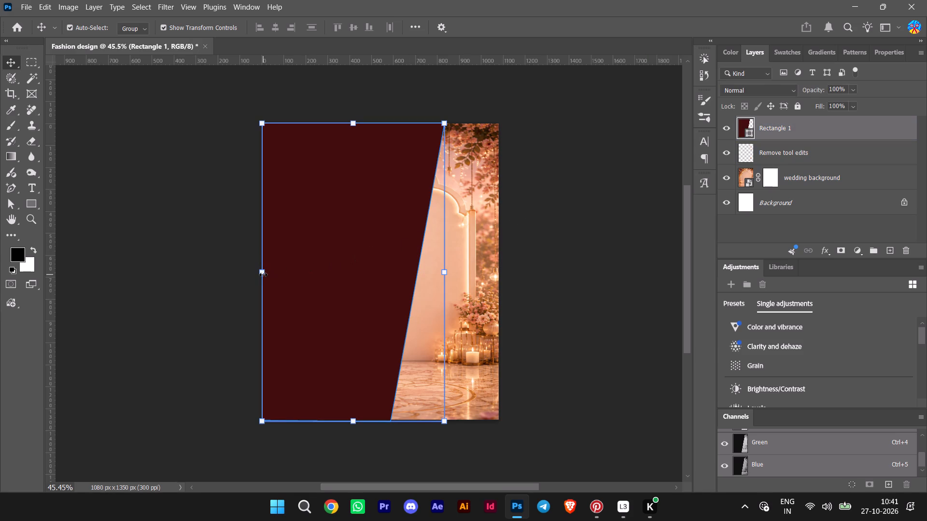
{"action": "left_click", "coordinate": [263, 274]}
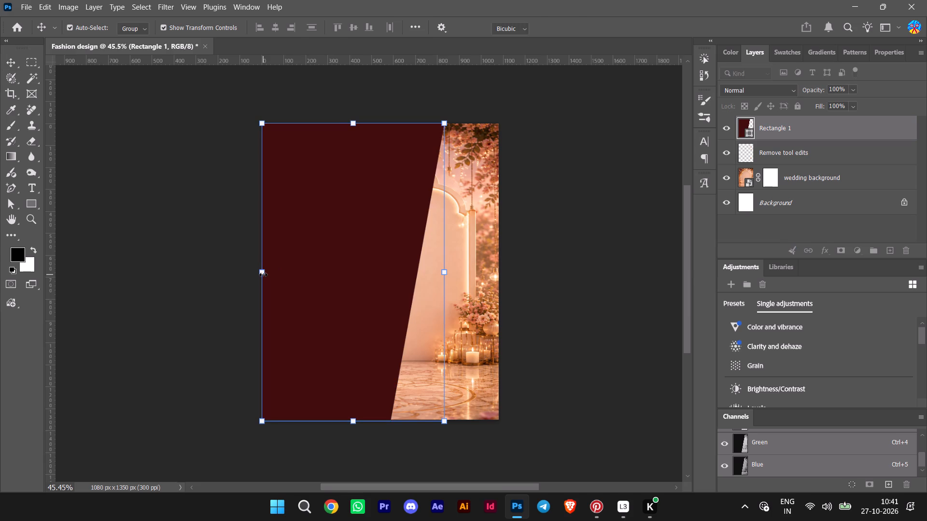
{"action": "left_click", "coordinate": [241, 290]}
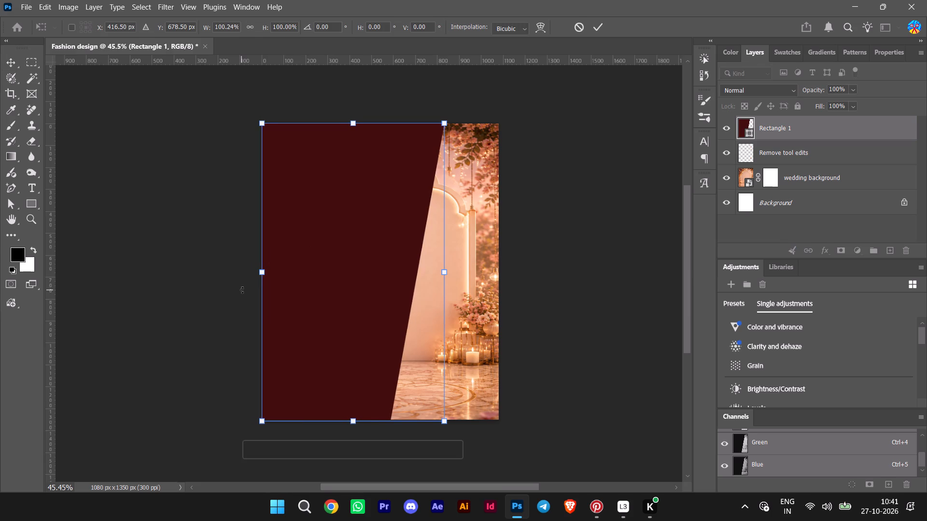
{"action": "left_click", "coordinate": [438, 450]}
{"action": "left_click", "coordinate": [589, 400]}
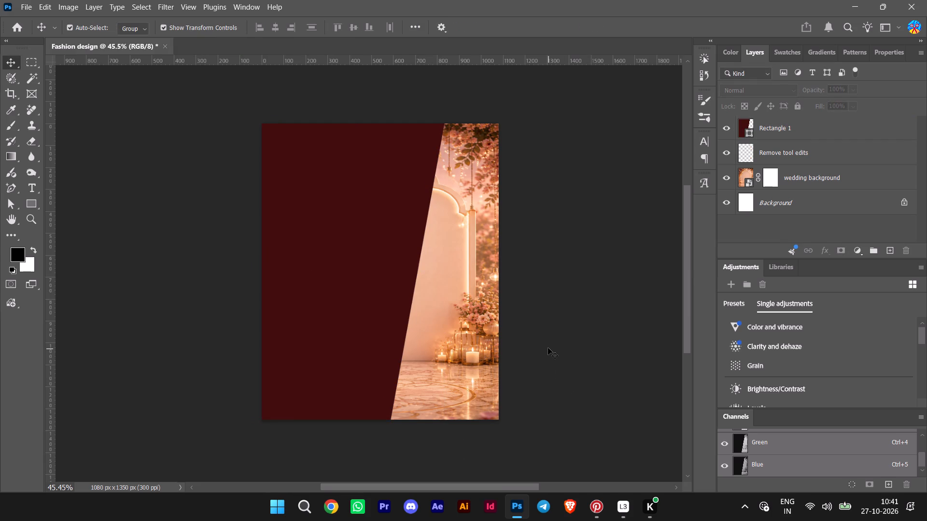
Draw a straight line about 1390 px long at about 100° alongside the maroon panel's slanted edge with the Line tool.
{"action": "left_click", "coordinate": [28, 200]}
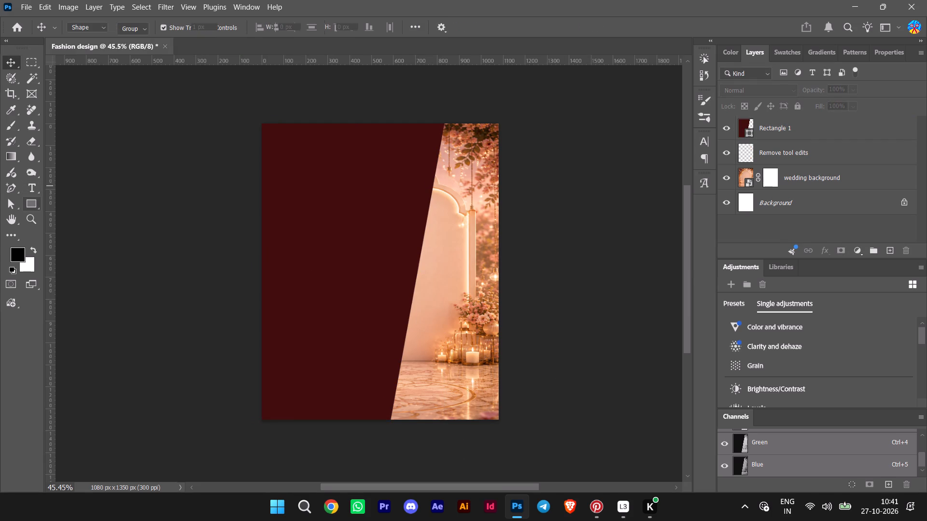
{"action": "right_click", "coordinate": [28, 200]}
{"action": "left_click", "coordinate": [92, 262]}
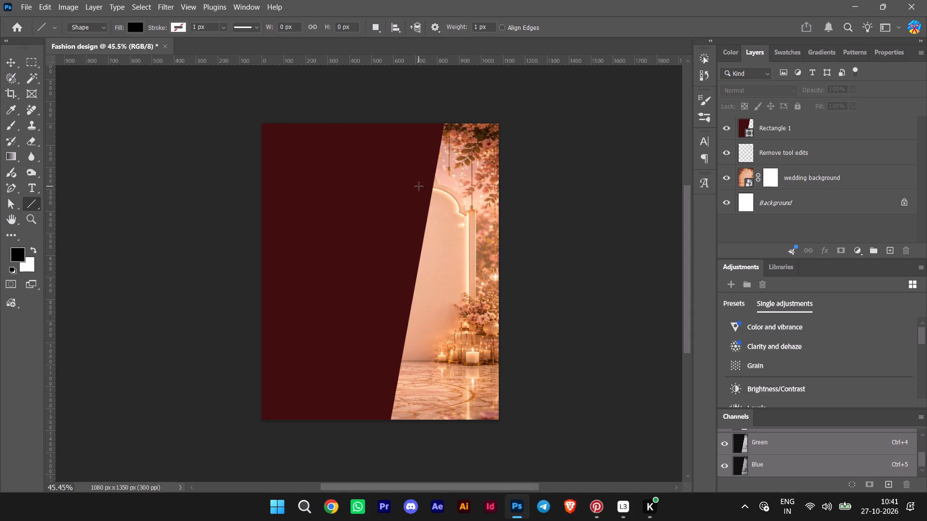
{"action": "scroll", "coordinate": [419, 186], "scroll_direction": "down", "scroll_amount": 3}
{"action": "scroll", "coordinate": [419, 186], "scroll_direction": "up", "scroll_amount": 1, "text": "alt"}
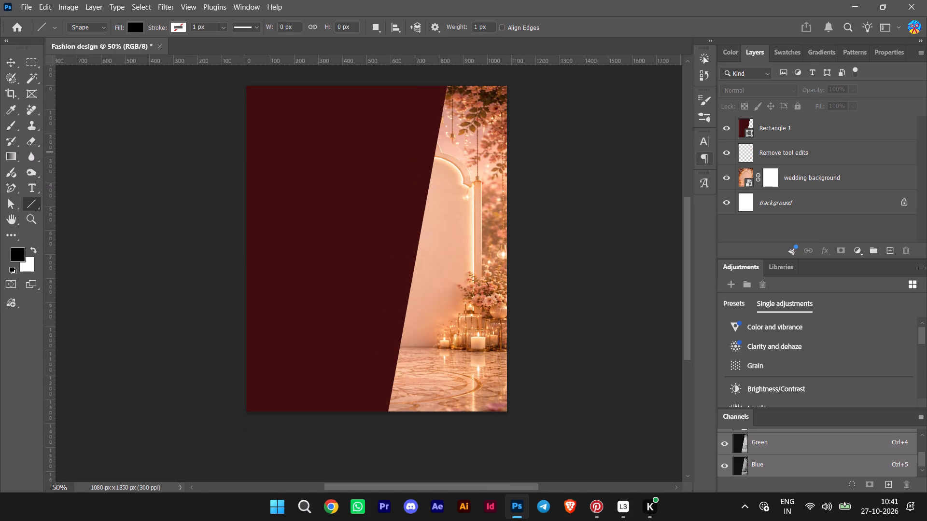
{"action": "left_click", "coordinate": [800, 130]}
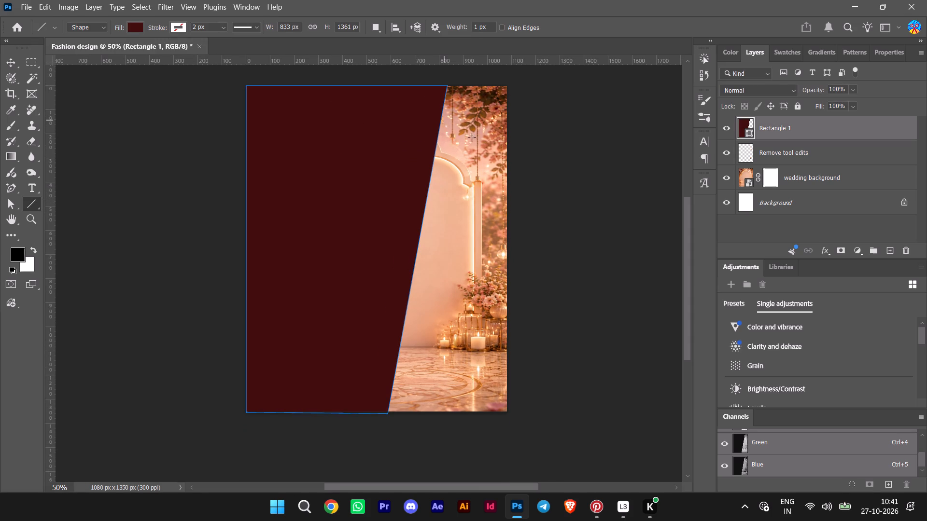
{"action": "left_click", "coordinate": [557, 157]}
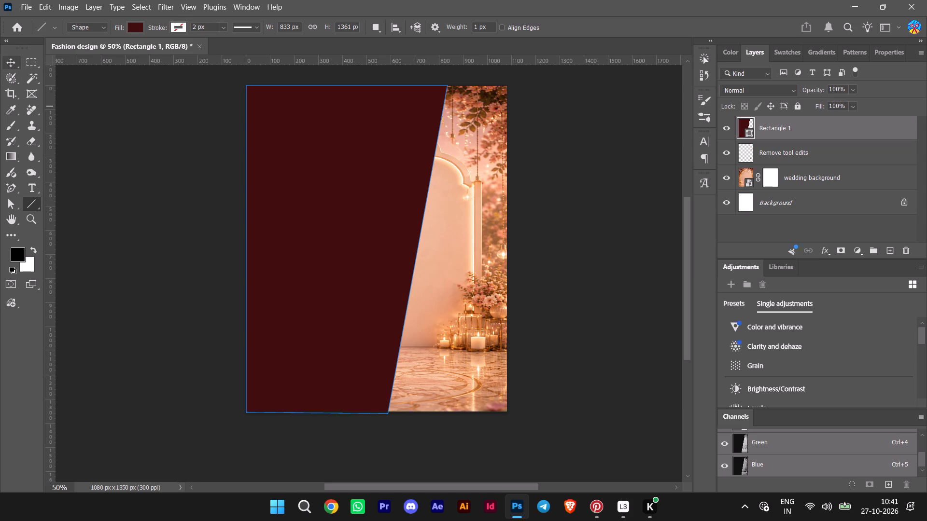
{"action": "left_click", "coordinate": [14, 62]}
{"action": "left_click", "coordinate": [162, 202]}
{"action": "left_click", "coordinate": [34, 206]}
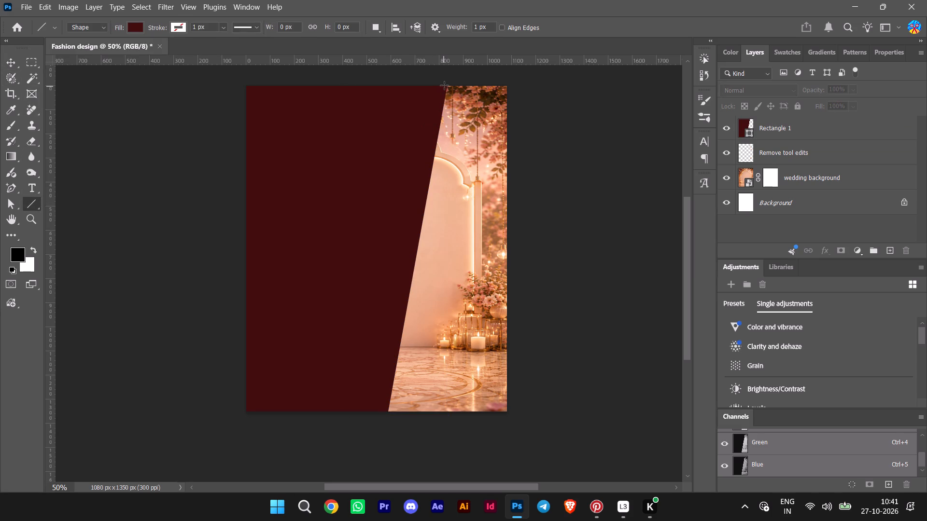
{"action": "left_click_drag", "start_coordinate": [444, 85], "coordinate": [406, 265]}
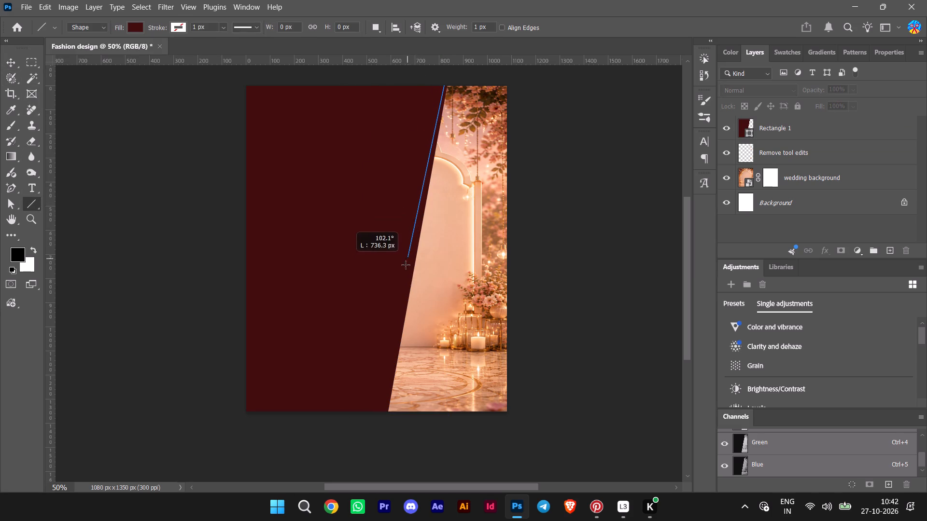
{"action": "left_click_drag", "start_coordinate": [406, 265], "coordinate": [383, 408]}
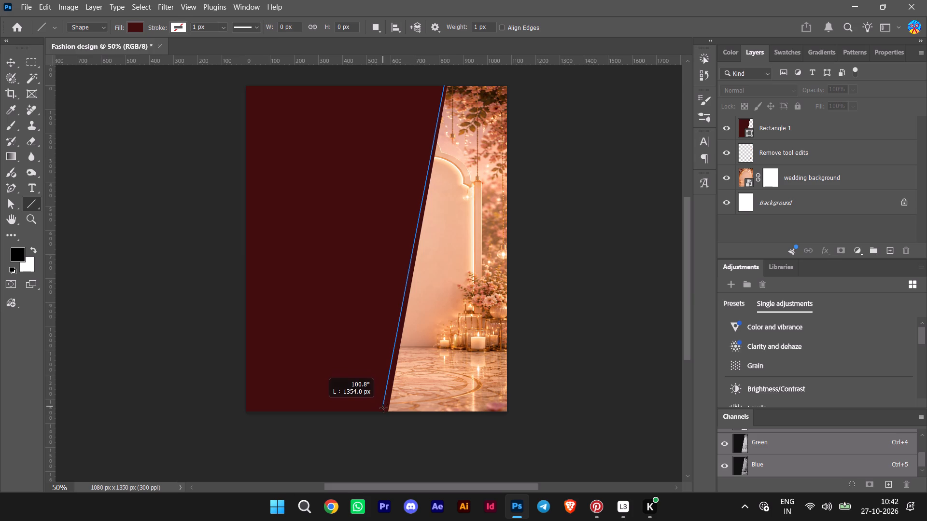
{"action": "left_click_drag", "start_coordinate": [383, 408], "coordinate": [383, 415]}
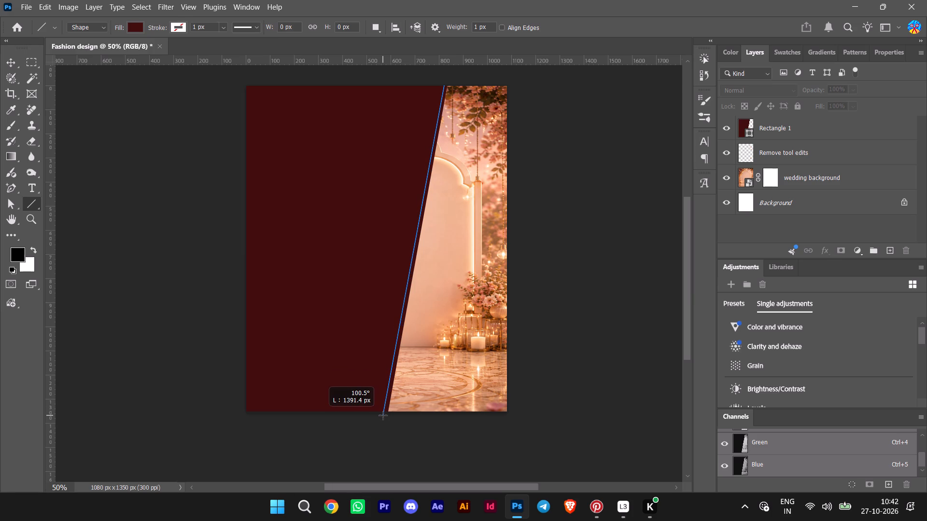
{"action": "left_click_drag", "start_coordinate": [383, 415], "coordinate": [386, 415]}
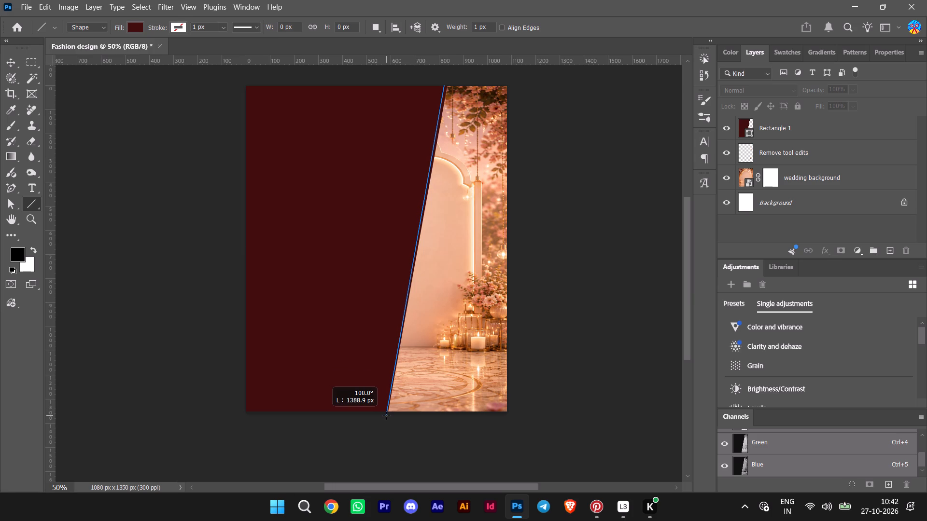
{"action": "left_click_drag", "start_coordinate": [386, 415], "coordinate": [384, 415]}
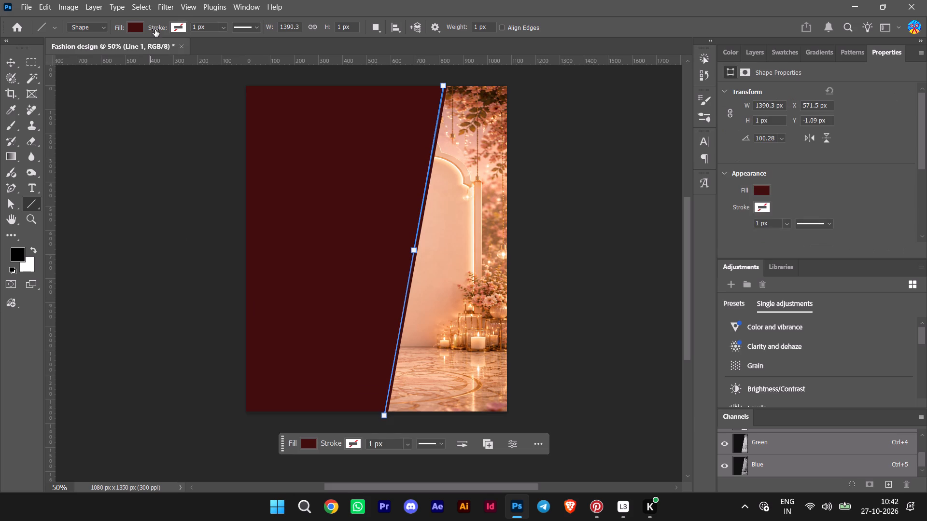
Give the slanted line a gold stroke in colour e7c128 and try to set its stroke width to 3 px.
{"action": "left_click", "coordinate": [128, 27]}
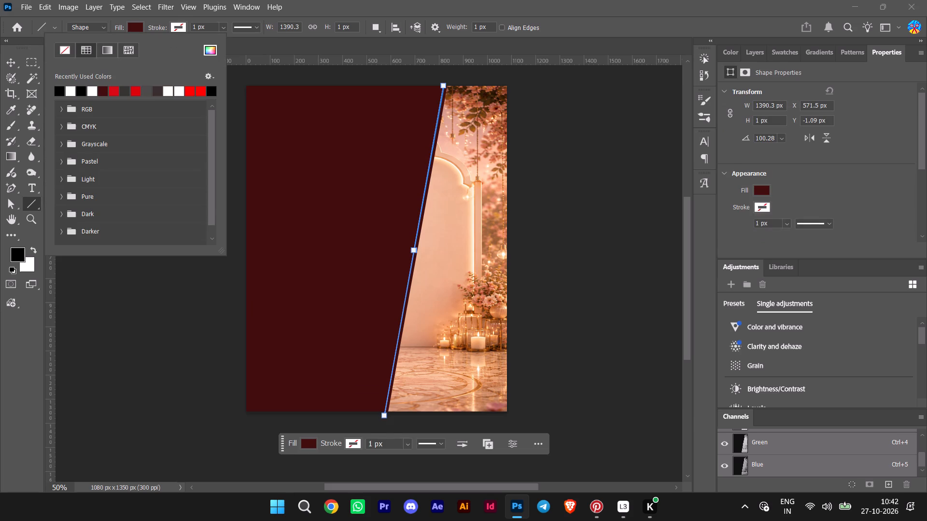
{"action": "left_click", "coordinate": [141, 27]}
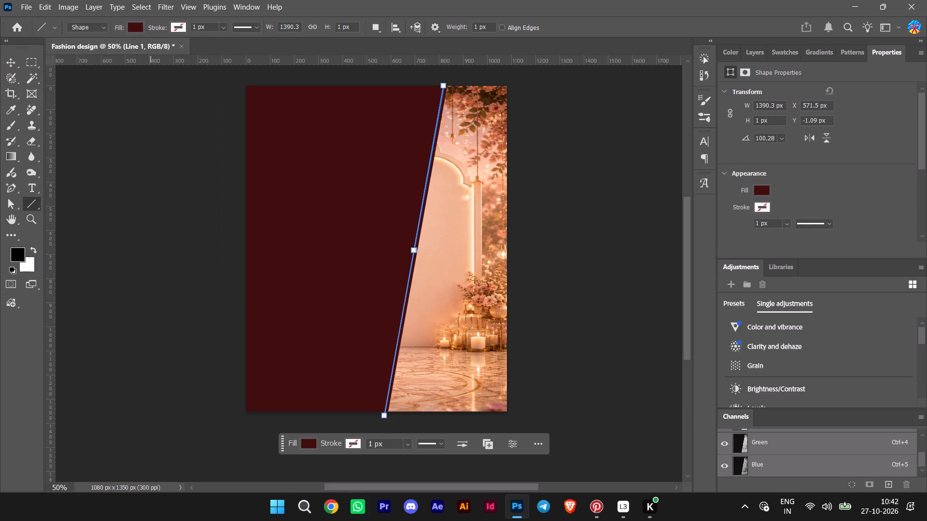
{"action": "left_click", "coordinate": [173, 26]}
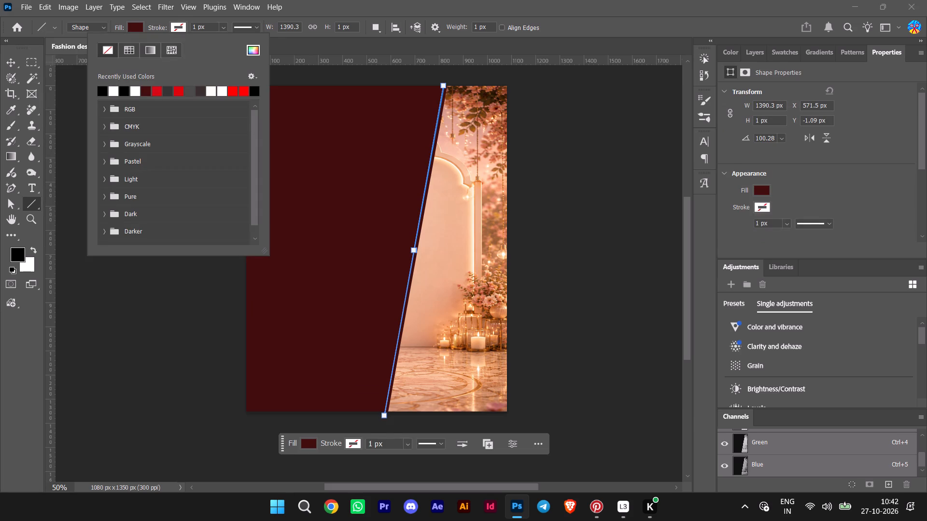
{"action": "left_click", "coordinate": [252, 50]}
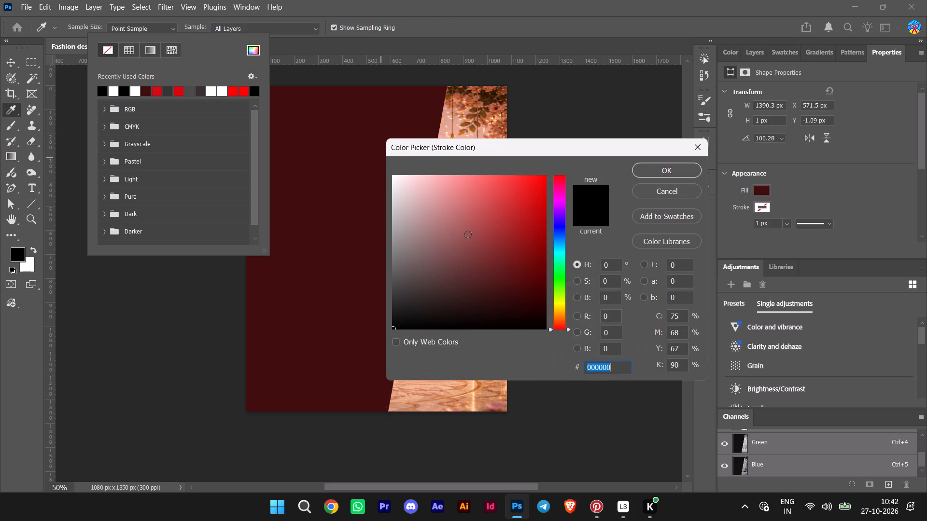
{"action": "left_click", "coordinate": [556, 308]}
{"action": "left_click_drag", "start_coordinate": [510, 198], "coordinate": [515, 192]}
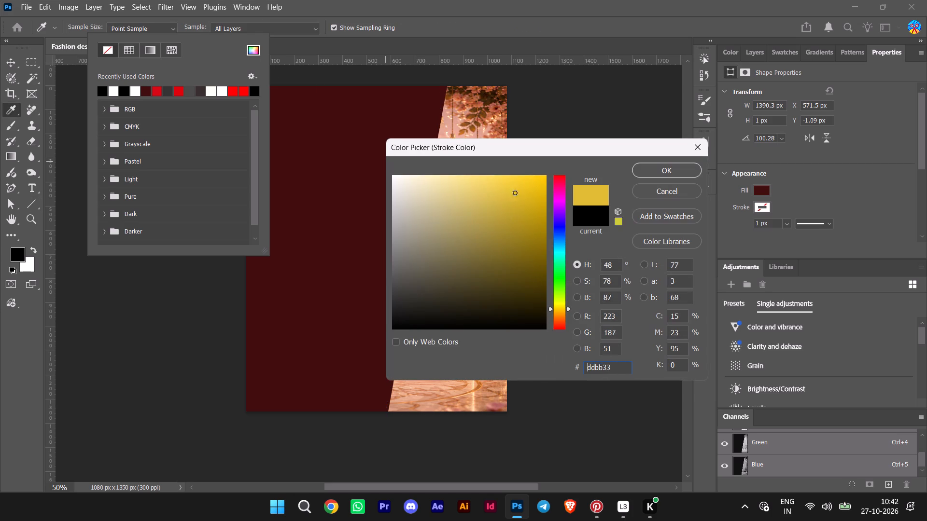
{"action": "left_click_drag", "start_coordinate": [515, 192], "coordinate": [520, 190]}
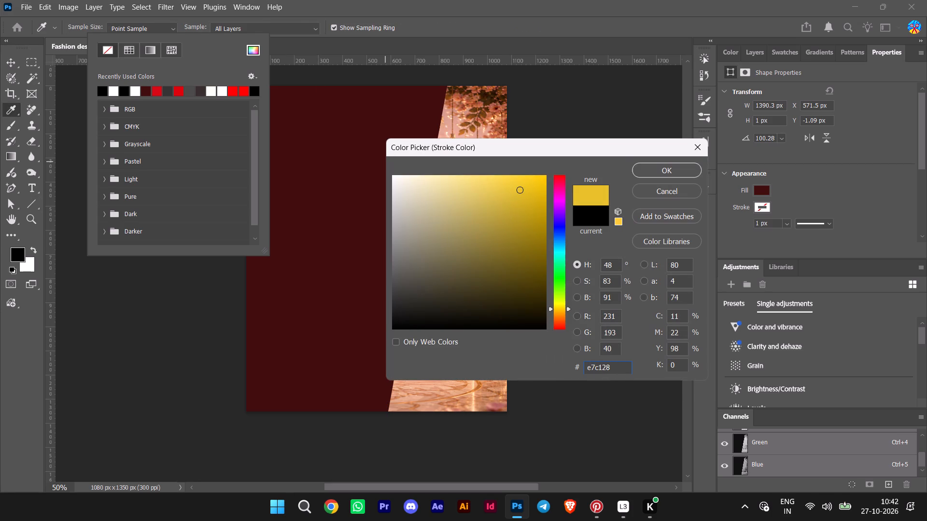
{"action": "left_click", "coordinate": [657, 173]}
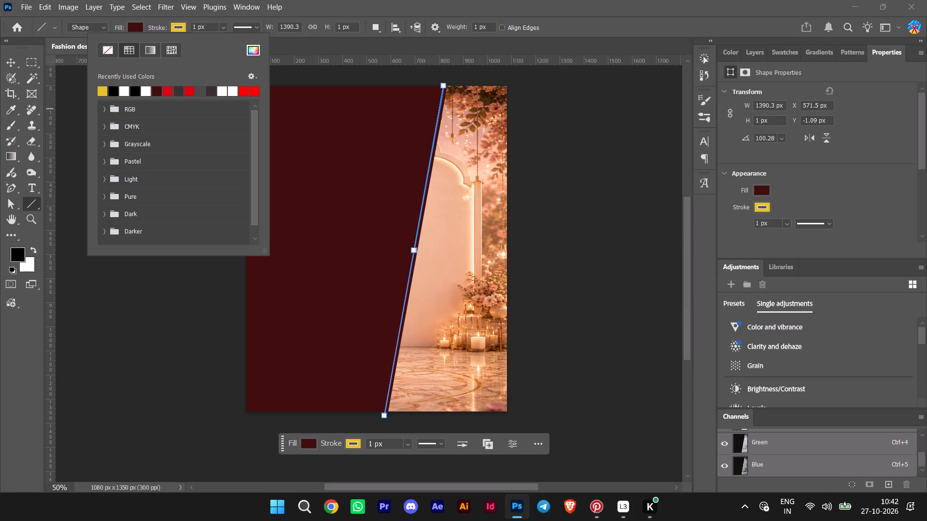
{"action": "left_click", "coordinate": [210, 26]}
{"action": "scroll", "coordinate": [210, 26], "scroll_direction": "up", "scroll_amount": 2}
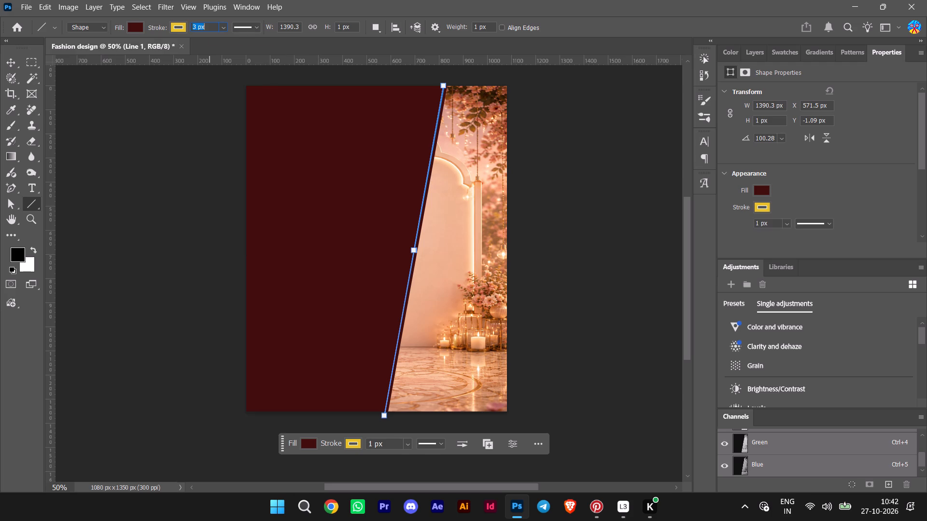
{"action": "left_click", "coordinate": [7, 63]}
{"action": "left_click", "coordinate": [119, 128]}
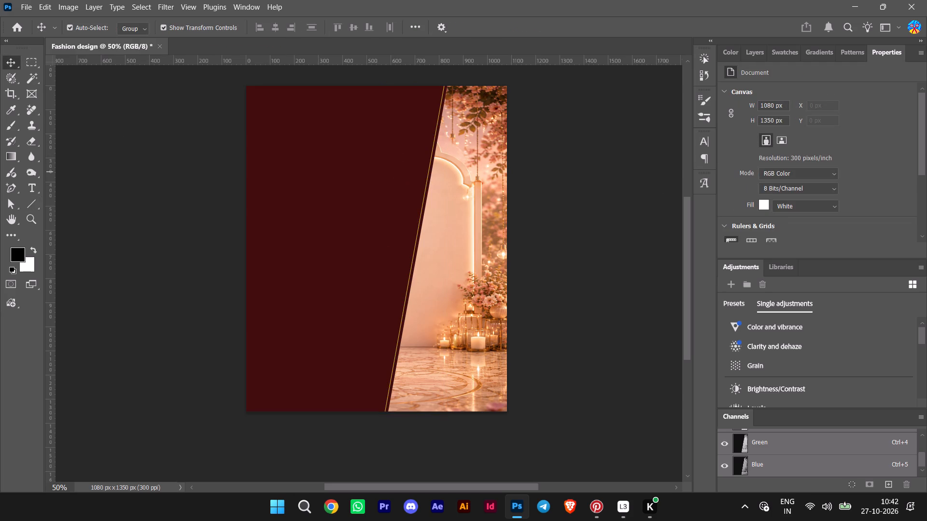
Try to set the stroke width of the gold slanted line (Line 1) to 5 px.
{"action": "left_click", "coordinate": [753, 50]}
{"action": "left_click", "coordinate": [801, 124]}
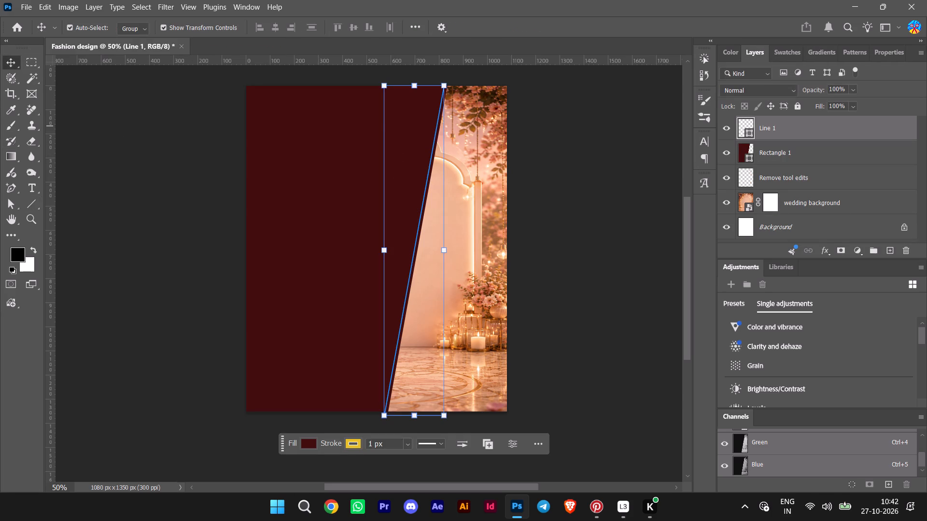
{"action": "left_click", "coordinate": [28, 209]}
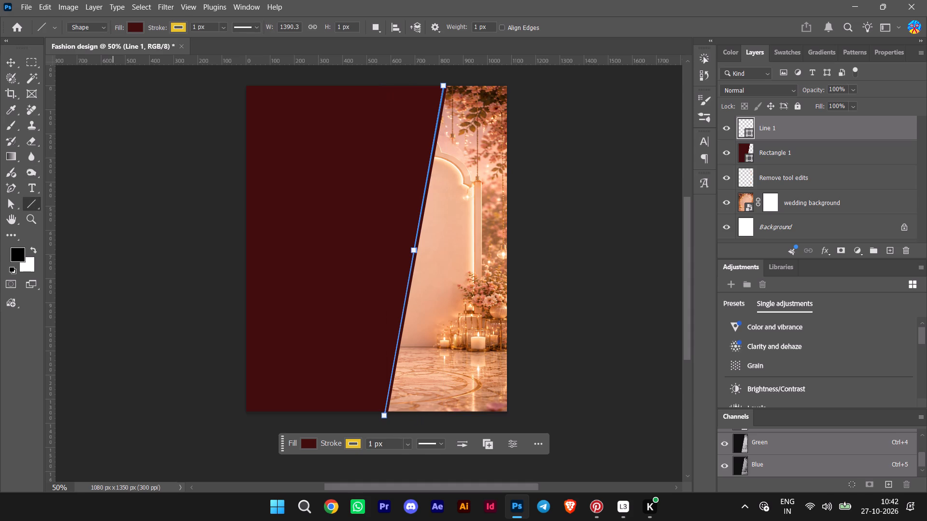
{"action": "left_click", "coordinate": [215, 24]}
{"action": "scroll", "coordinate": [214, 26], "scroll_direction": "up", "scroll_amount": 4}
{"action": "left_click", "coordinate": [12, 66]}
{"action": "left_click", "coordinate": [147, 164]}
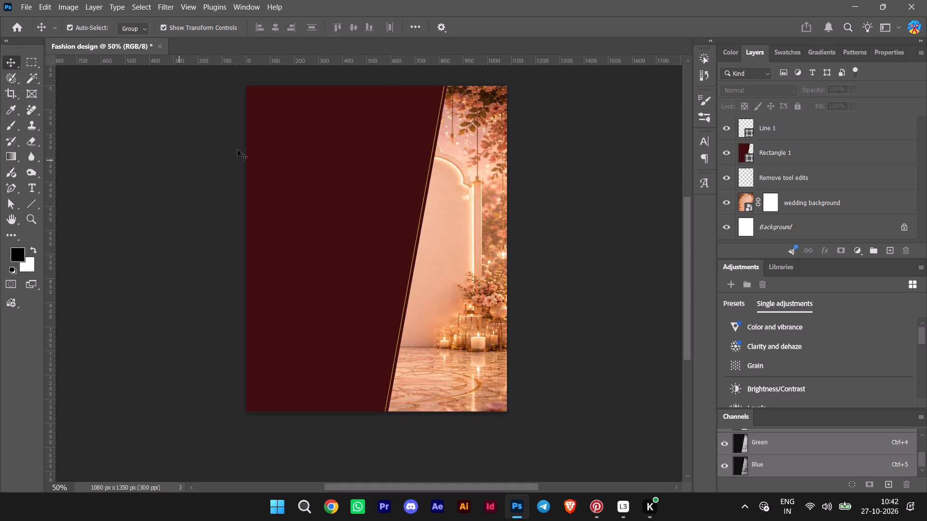
Set the stroke width of the gold slanted line (Line 1) to 4 px and deselect it.
{"action": "left_click", "coordinate": [790, 124]}
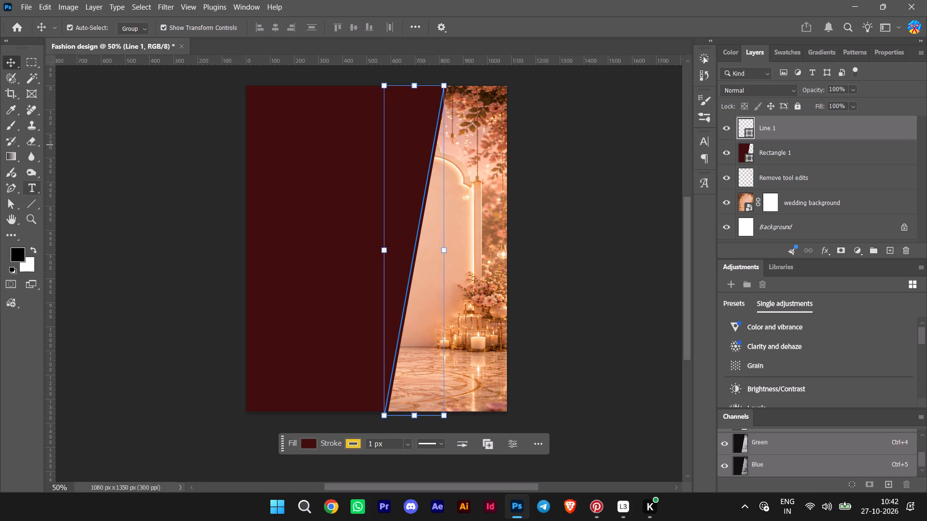
{"action": "left_click", "coordinate": [33, 203]}
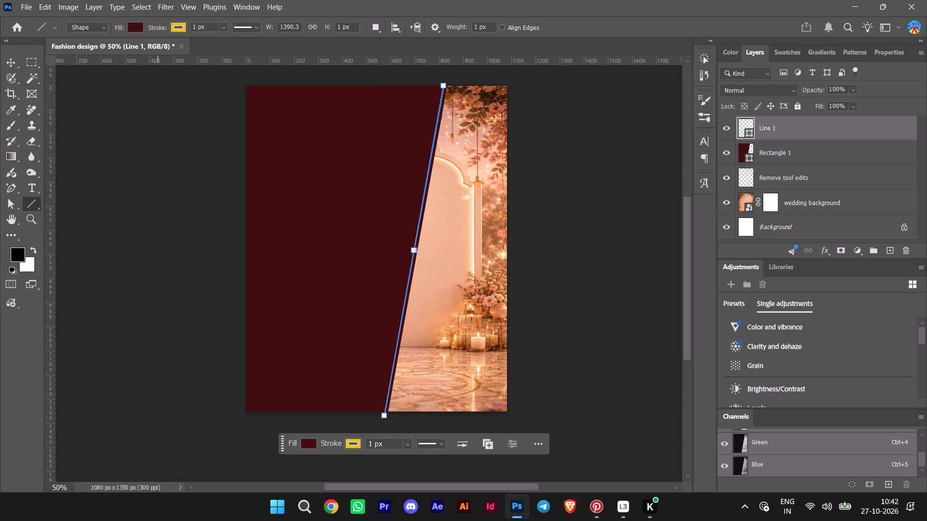
{"action": "left_click", "coordinate": [204, 25]}
{"action": "scroll", "coordinate": [204, 25], "scroll_direction": "up", "scroll_amount": 3}
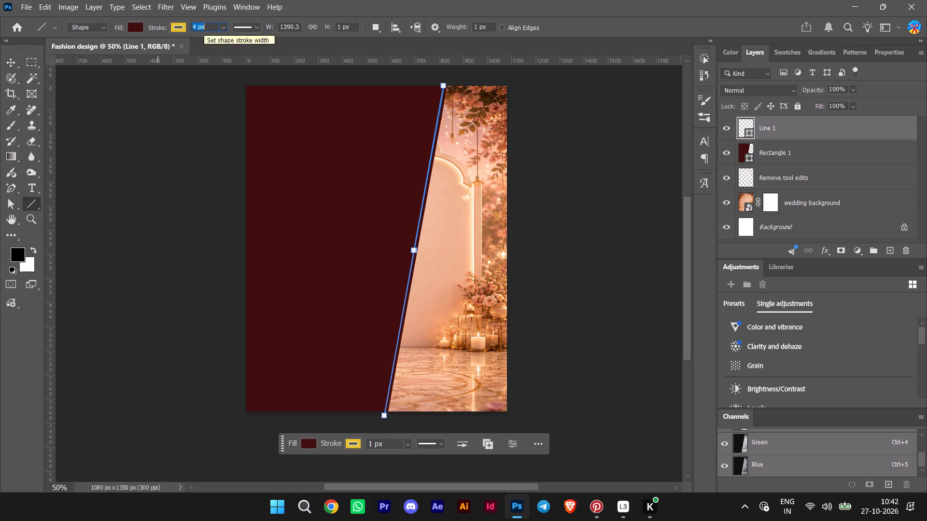
{"action": "key", "text": "Return"}
{"action": "left_click", "coordinate": [4, 65]}
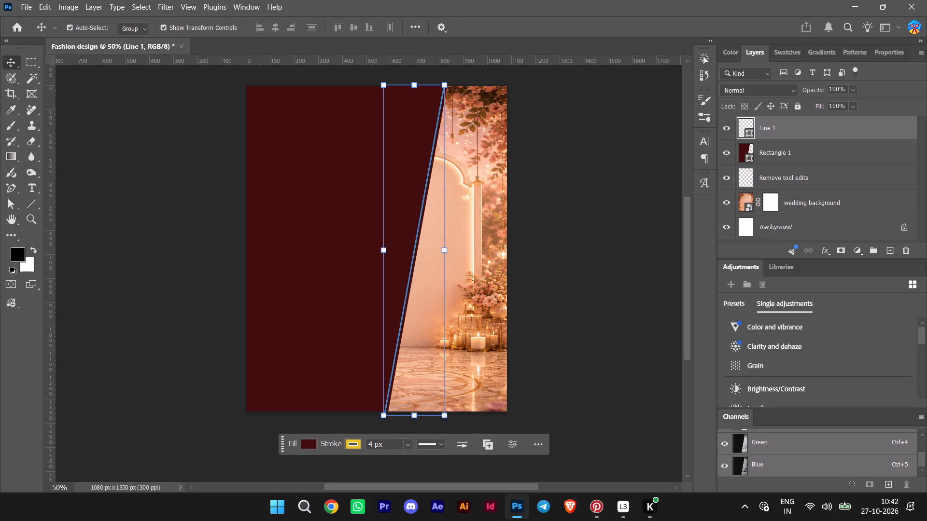
{"action": "left_click", "coordinate": [130, 130]}
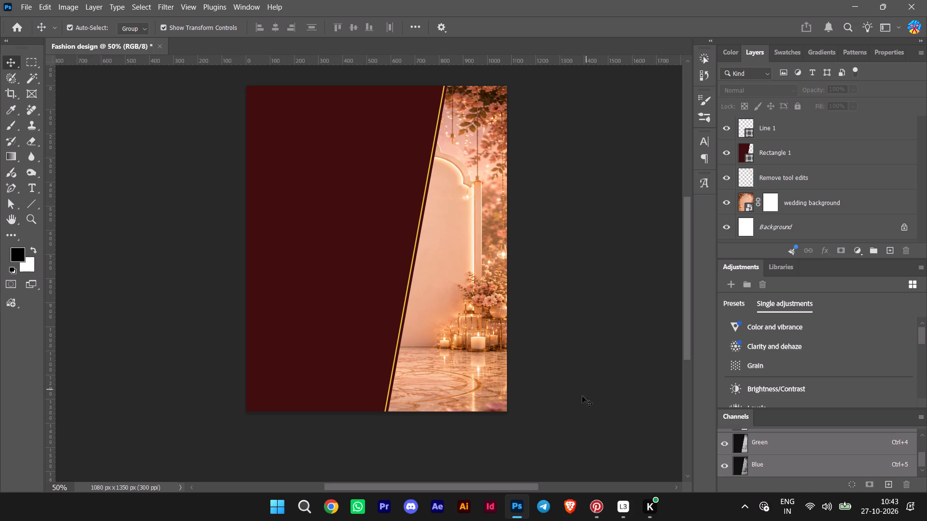
Switch to Pinterest and search for "Diwali dress couple" in place of the wedding background search.
{"action": "left_click", "coordinate": [601, 505]}
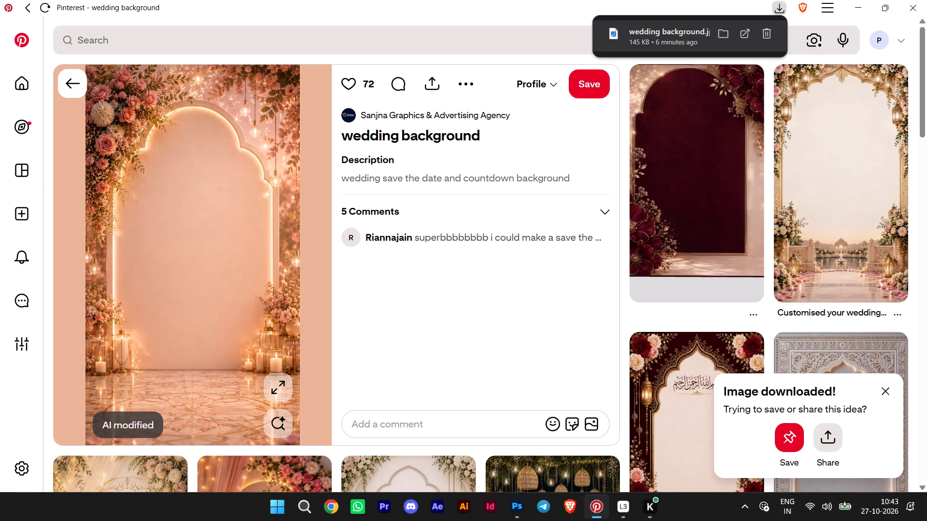
{"action": "left_click", "coordinate": [74, 85]}
{"action": "left_click", "coordinate": [183, 41]}
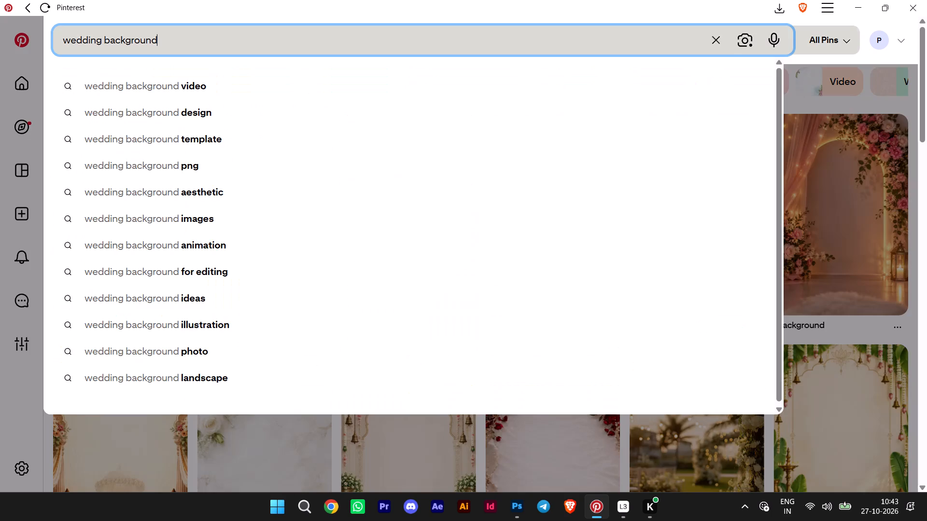
{"action": "key", "text": "BackSpace"}
{"action": "key", "text": "BackSpace"}
{"action": "key", "text": "BackSpace"}
{"action": "key", "text": "BackSpace"}
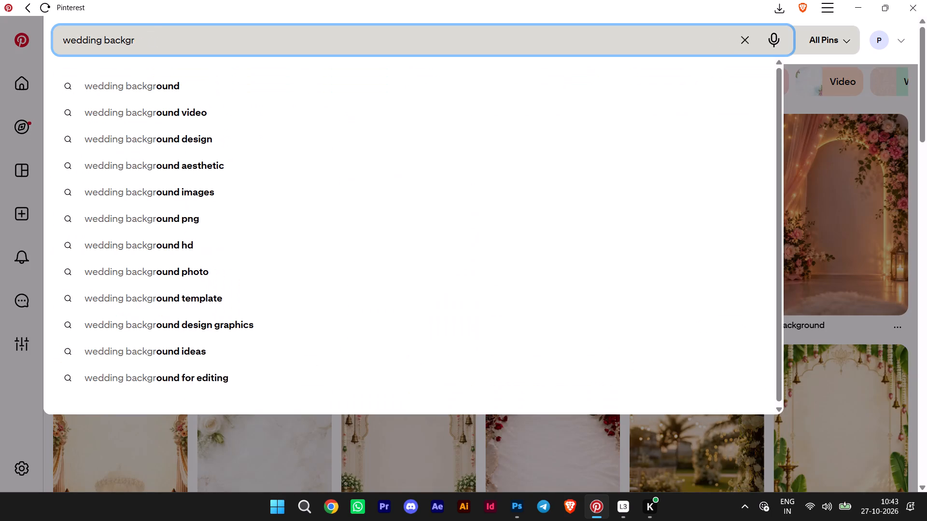
{"action": "key", "text": "BackSpace"}
{"action": "key", "text": "BackSpace"}
{"action": "key", "text": "BackSpace"}
{"action": "key", "text": "BackSpace"}
{"action": "key", "text": "BackSpace"}
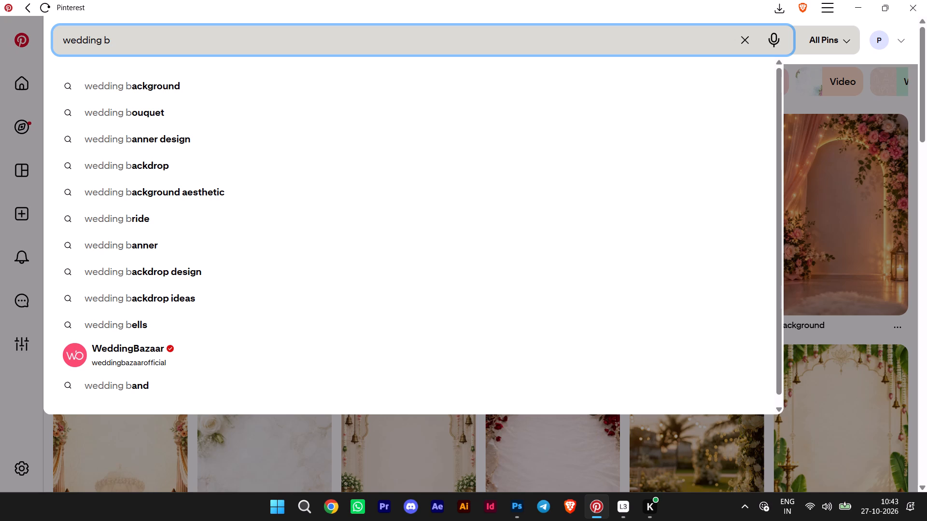
{"action": "key", "text": "BackSpace"}
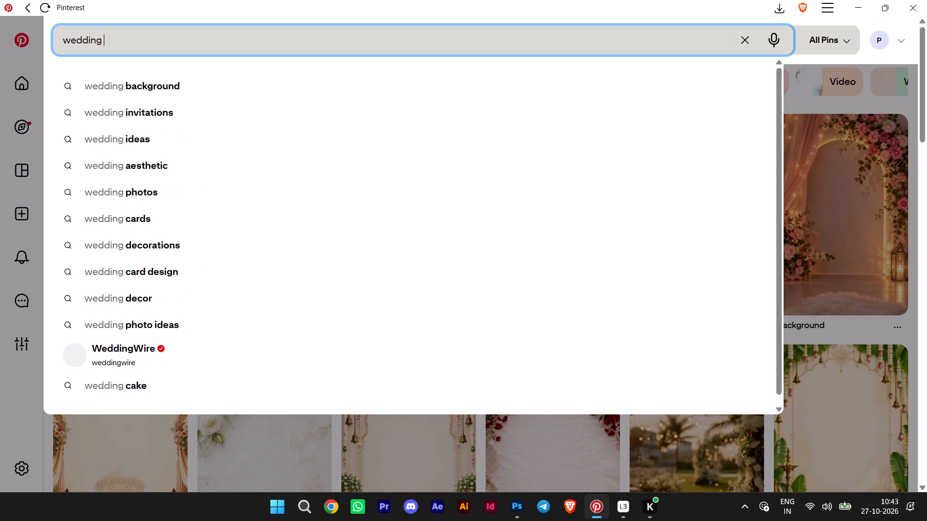
{"action": "key", "text": "BackSpace"}
{"action": "key", "text": "BackSpace"}
{"action": "key", "text": "BackSpace"}
{"action": "key", "text": "BackSpace"}
{"action": "key", "text": "BackSpace"}
{"action": "key", "text": "BackSpace"}
{"action": "key", "text": "BackSpace"}
{"action": "key", "text": "BackSpace"}
{"action": "key", "text": "BackSpace"}
{"action": "key", "text": "BackSpace"}
{"action": "key", "text": "BackSpace"}
{"action": "key", "text": "BackSpace"}
{"action": "key", "text": "BackSpace"}
{"action": "key", "text": "BackSpace"}
{"action": "key", "text": "BackSpace"}
{"action": "key", "text": "BackSpace"}
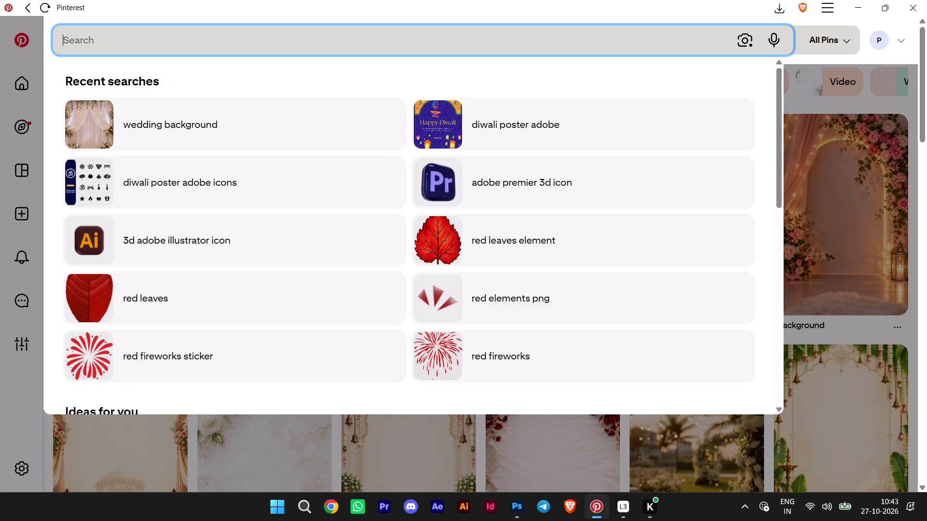
{"action": "type", "text": "Diwali"}
{"action": "key", "text": "space"}
{"action": "type", "text": "dress couple"}
{"action": "key", "text": "Return"}
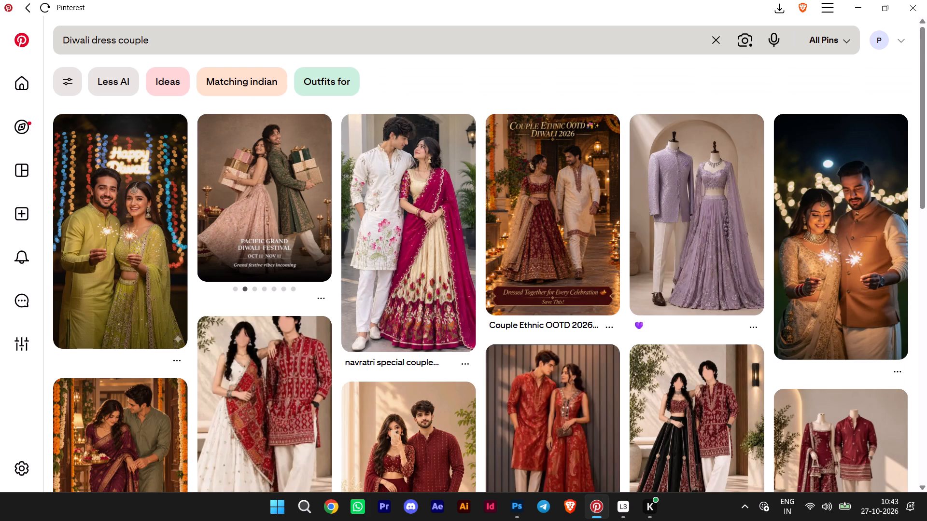
Browse the Diwali dress couple pins for a full-length couple photo suited to the fashion poster.
{"action": "scroll", "coordinate": [232, 137], "scroll_direction": "down", "scroll_amount": 1}
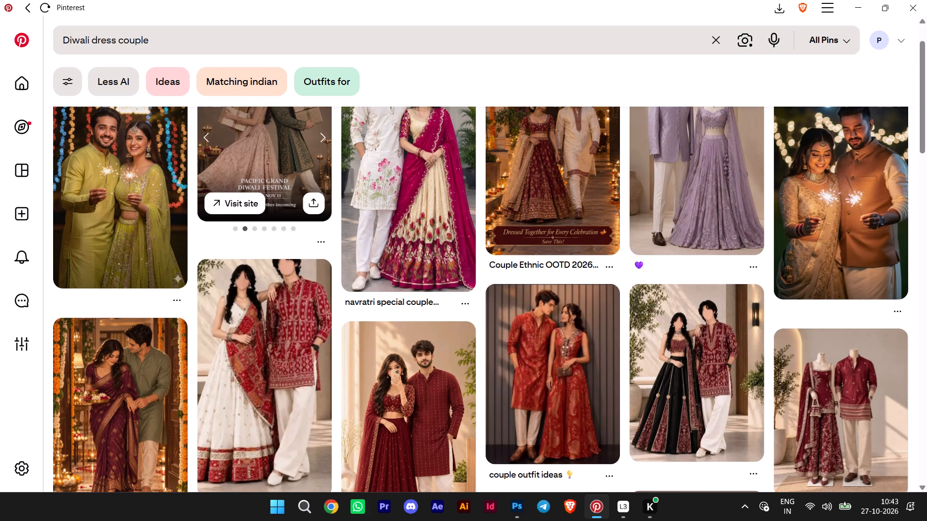
{"action": "scroll", "coordinate": [232, 137], "scroll_direction": "down", "scroll_amount": 2}
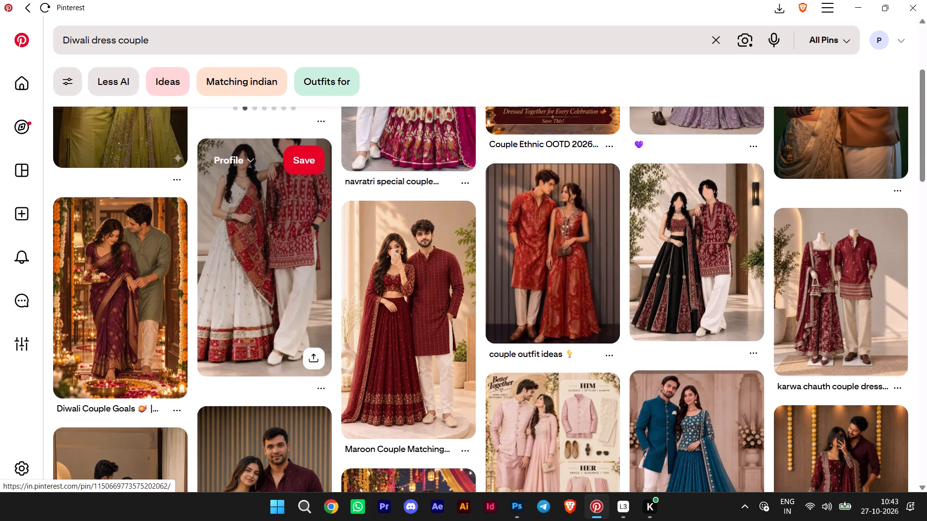
{"action": "scroll", "coordinate": [233, 144], "scroll_direction": "down", "scroll_amount": 1}
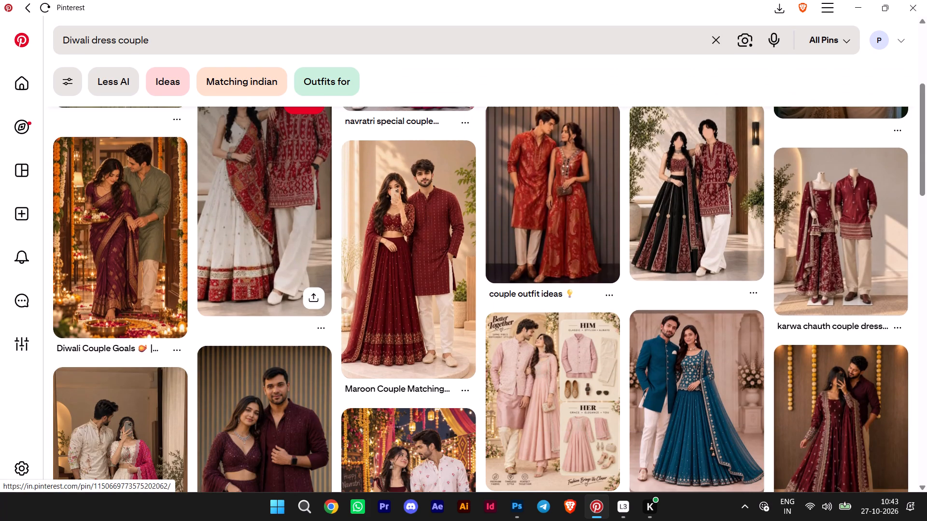
{"action": "scroll", "coordinate": [233, 144], "scroll_direction": "down", "scroll_amount": 2}
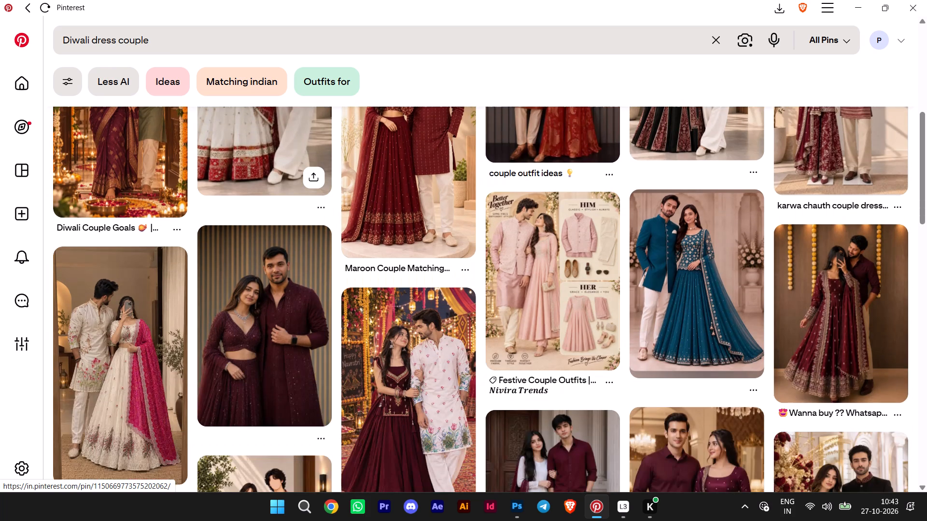
{"action": "scroll", "coordinate": [233, 151], "scroll_direction": "down", "scroll_amount": 3}
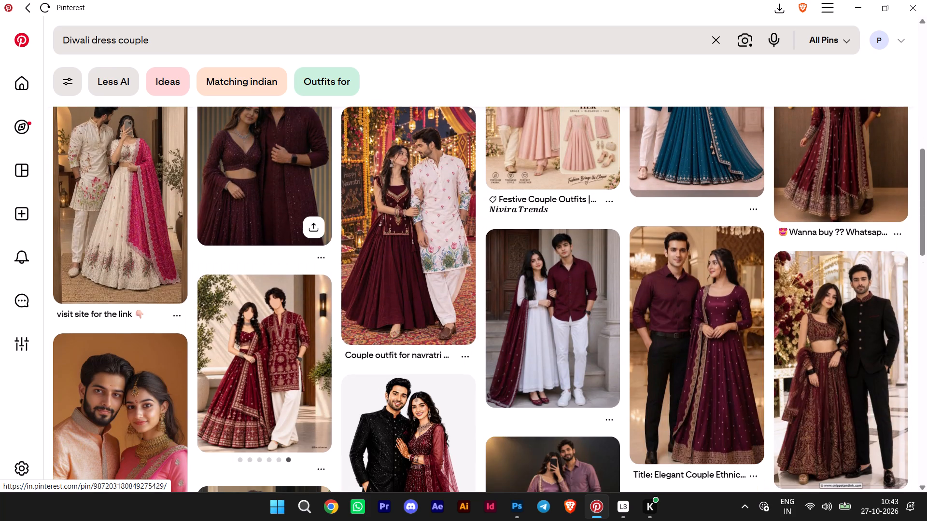
{"action": "scroll", "coordinate": [236, 159], "scroll_direction": "down", "scroll_amount": 1}
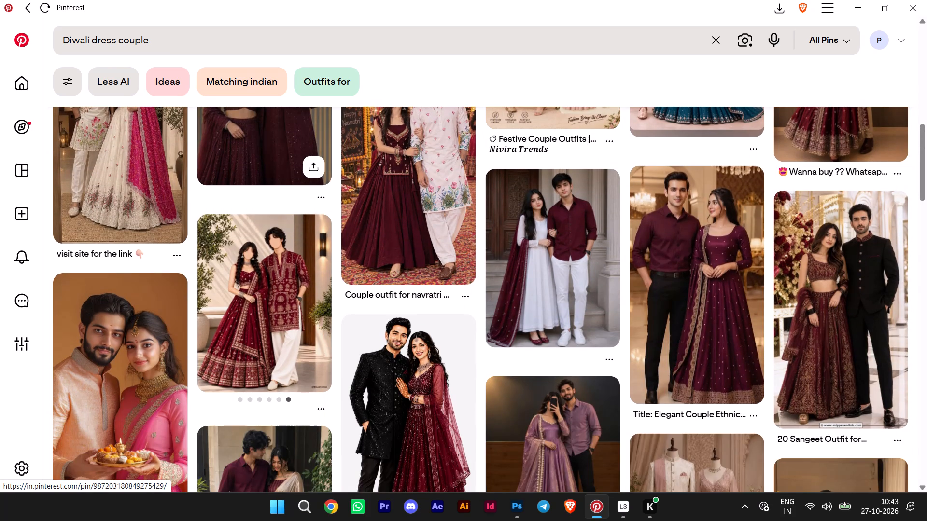
{"action": "scroll", "coordinate": [236, 159], "scroll_direction": "down", "scroll_amount": 5}
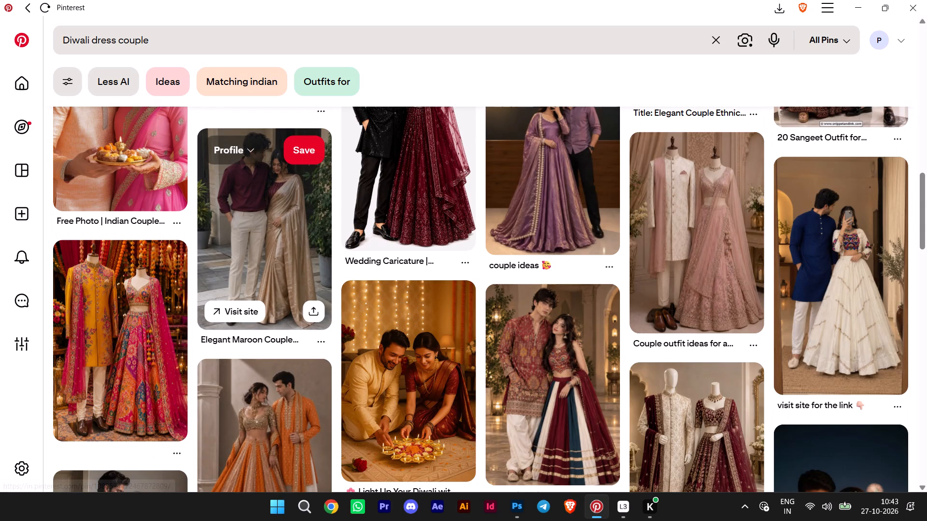
{"action": "scroll", "coordinate": [236, 161], "scroll_direction": "down", "scroll_amount": 3}
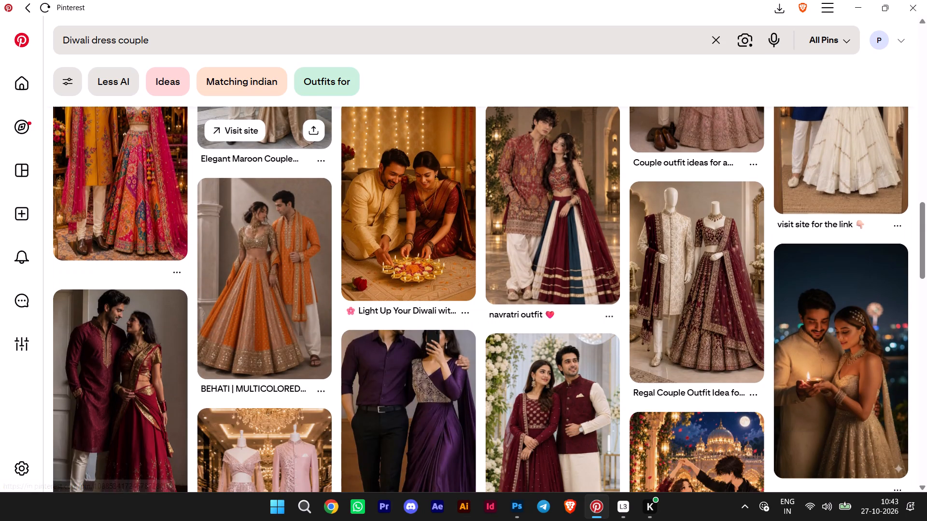
{"action": "scroll", "coordinate": [239, 167], "scroll_direction": "down", "scroll_amount": 2}
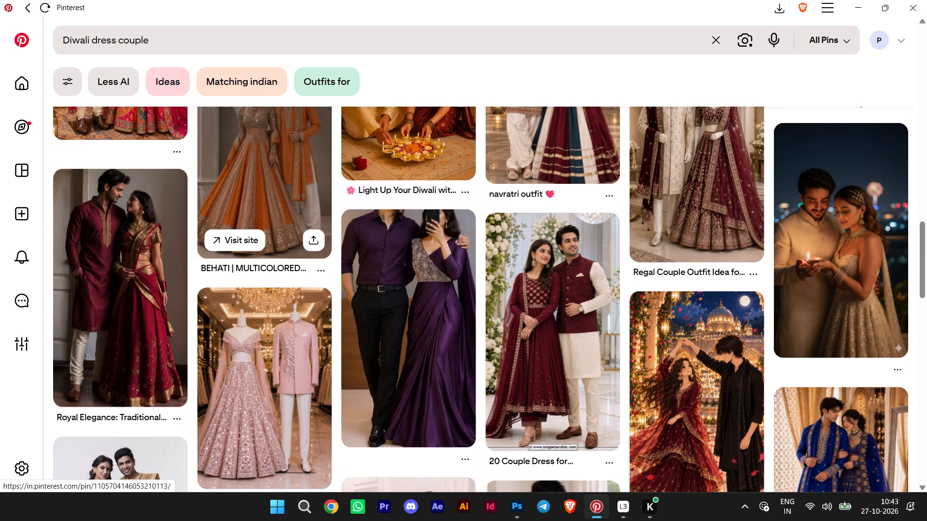
{"action": "scroll", "coordinate": [239, 167], "scroll_direction": "down", "scroll_amount": 3}
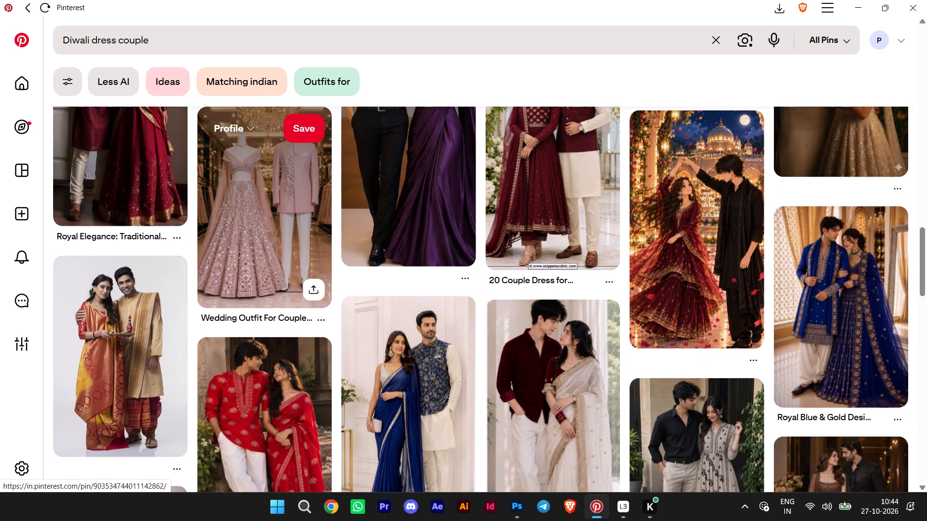
{"action": "scroll", "coordinate": [239, 167], "scroll_direction": "down", "scroll_amount": 2}
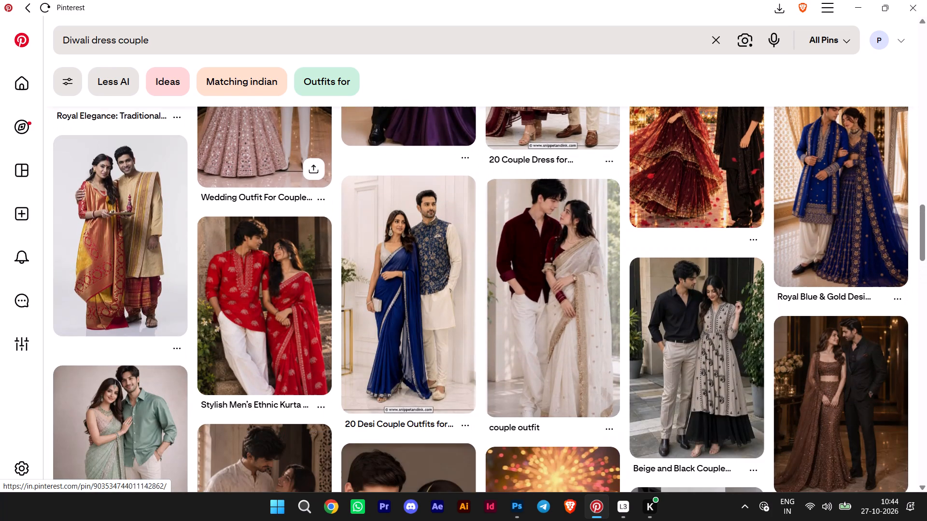
{"action": "scroll", "coordinate": [239, 167], "scroll_direction": "down", "scroll_amount": 7}
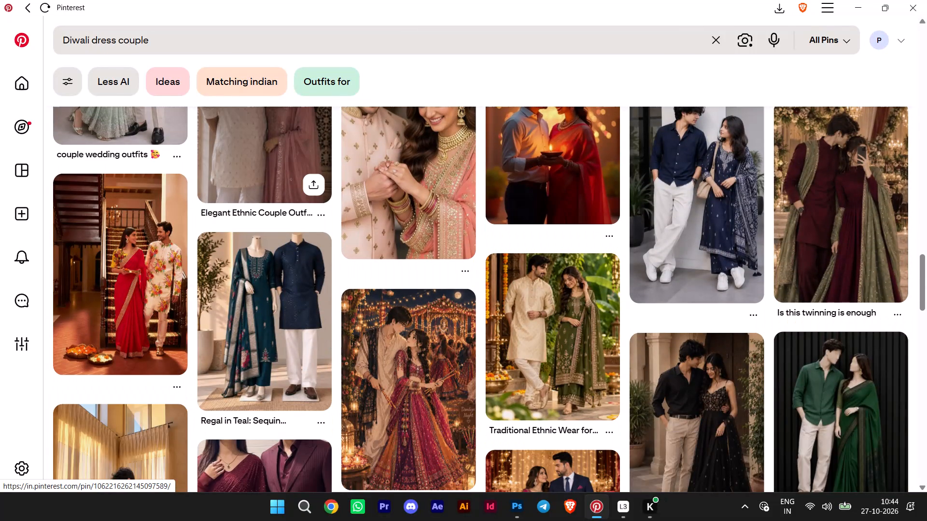
{"action": "scroll", "coordinate": [239, 167], "scroll_direction": "down", "scroll_amount": 6}
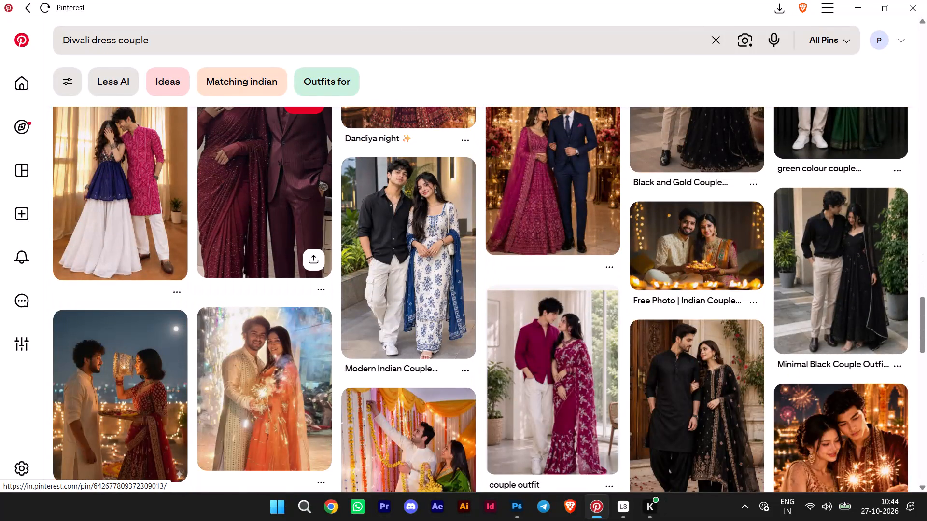
{"action": "scroll", "coordinate": [239, 167], "scroll_direction": "down", "scroll_amount": 1}
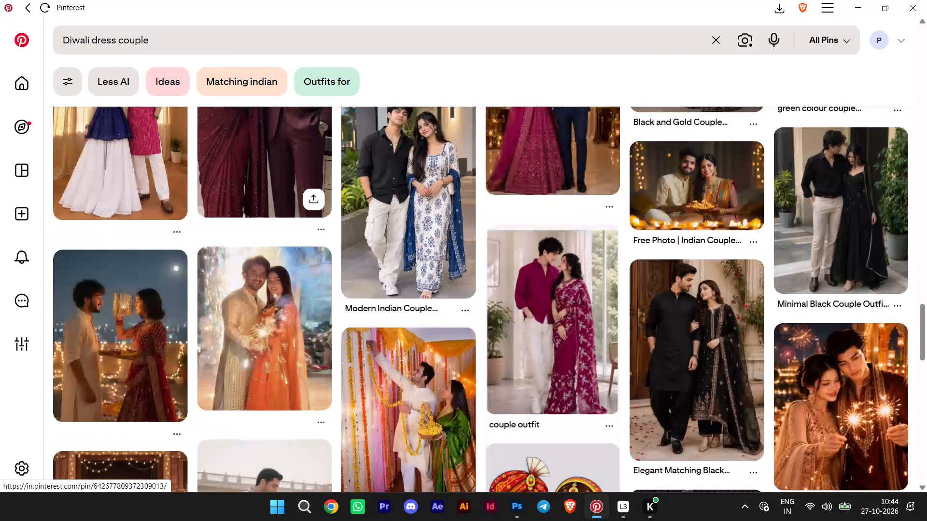
Filter the Diwali dress couple pins to less AI content and browse them for a full-length couple image.
{"action": "left_click", "coordinate": [108, 77]}
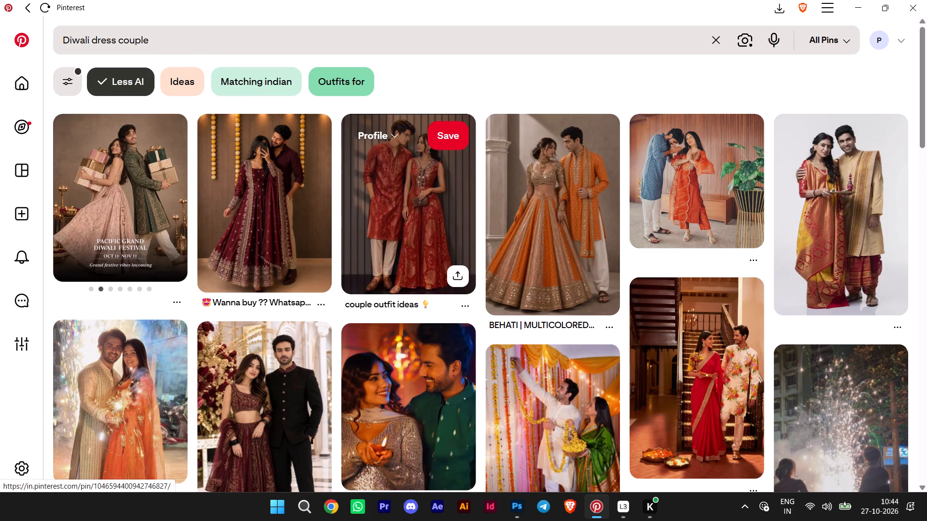
{"action": "scroll", "coordinate": [367, 215], "scroll_direction": "down", "scroll_amount": 8}
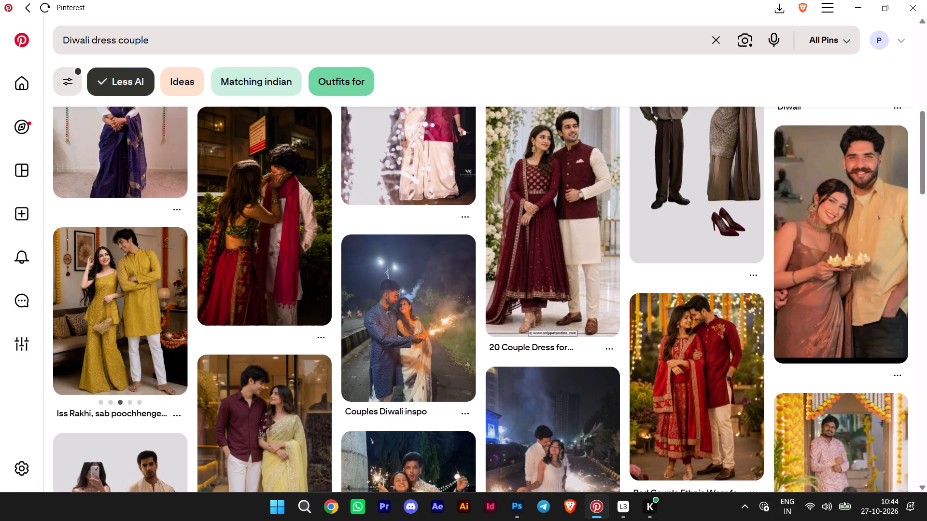
{"action": "scroll", "coordinate": [438, 222], "scroll_direction": "down", "scroll_amount": 6}
{"action": "scroll", "coordinate": [597, 244], "scroll_direction": "down", "scroll_amount": 3}
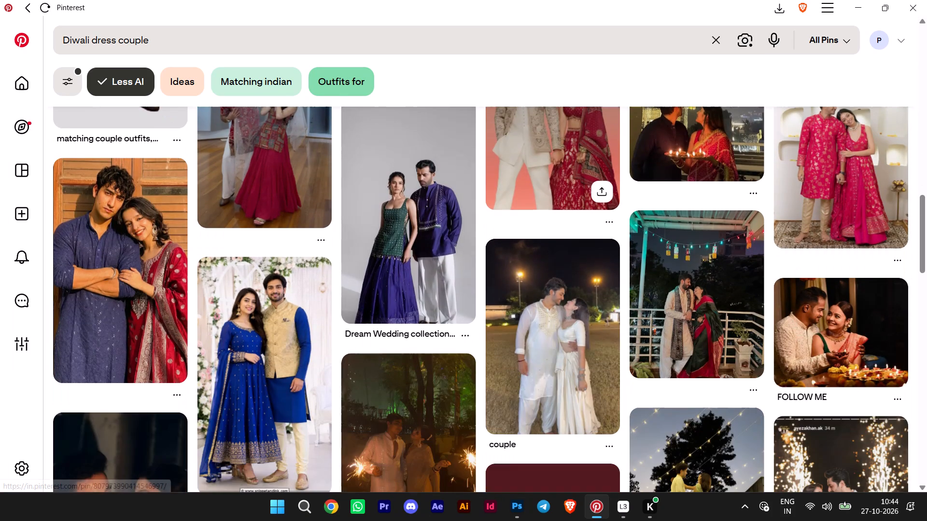
{"action": "scroll", "coordinate": [597, 248], "scroll_direction": "down", "scroll_amount": 2}
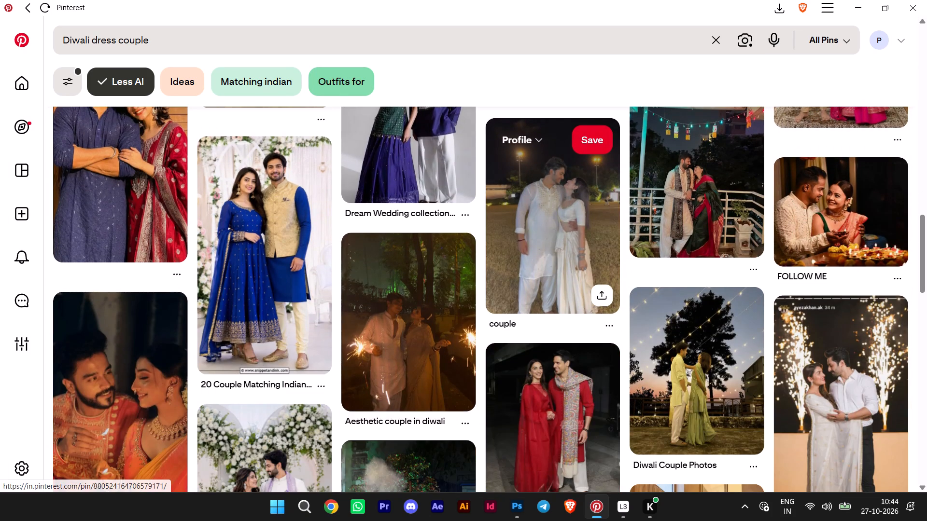
{"action": "scroll", "coordinate": [597, 248], "scroll_direction": "down", "scroll_amount": 4}
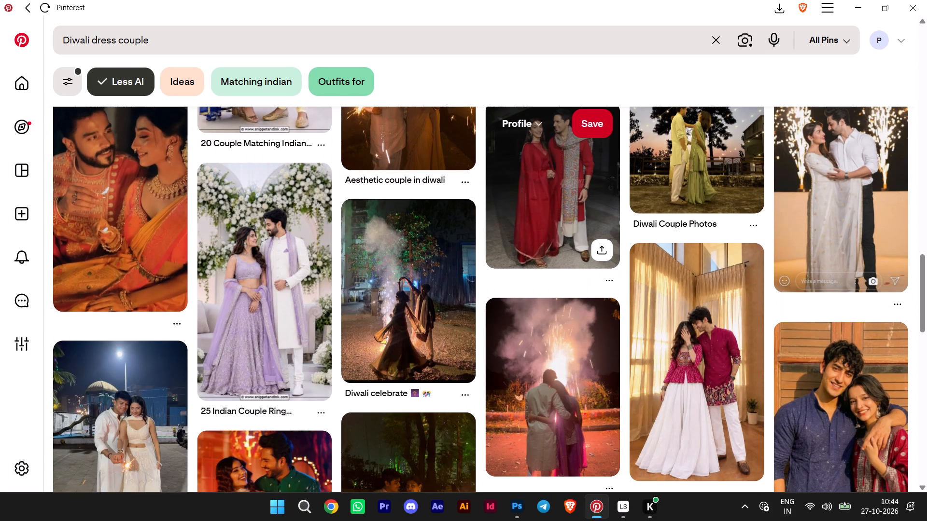
{"action": "scroll", "coordinate": [597, 250], "scroll_direction": "down", "scroll_amount": 6}
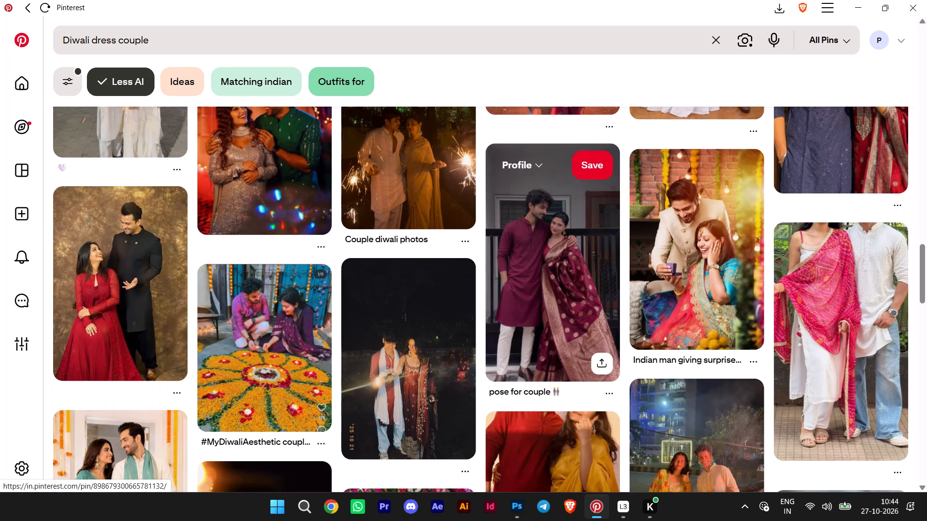
{"action": "scroll", "coordinate": [597, 252], "scroll_direction": "down", "scroll_amount": 2}
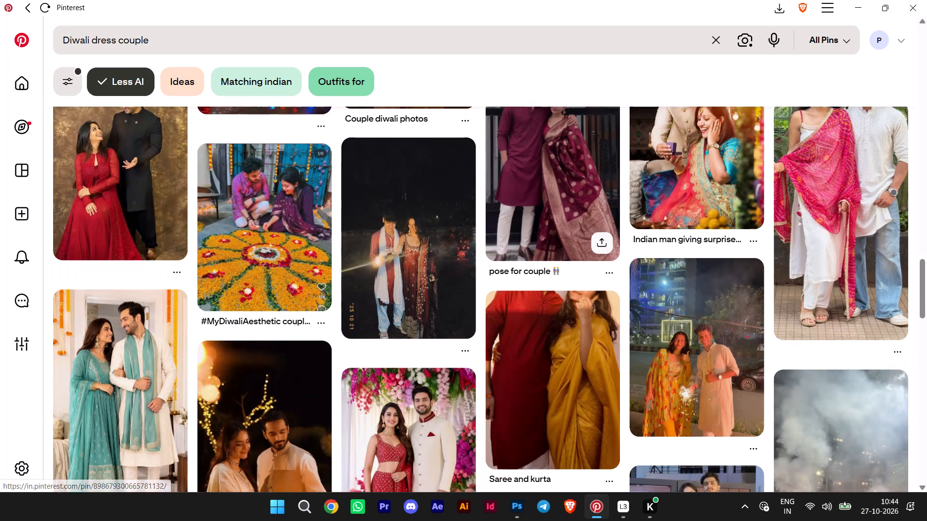
{"action": "scroll", "coordinate": [597, 252], "scroll_direction": "down", "scroll_amount": 4}
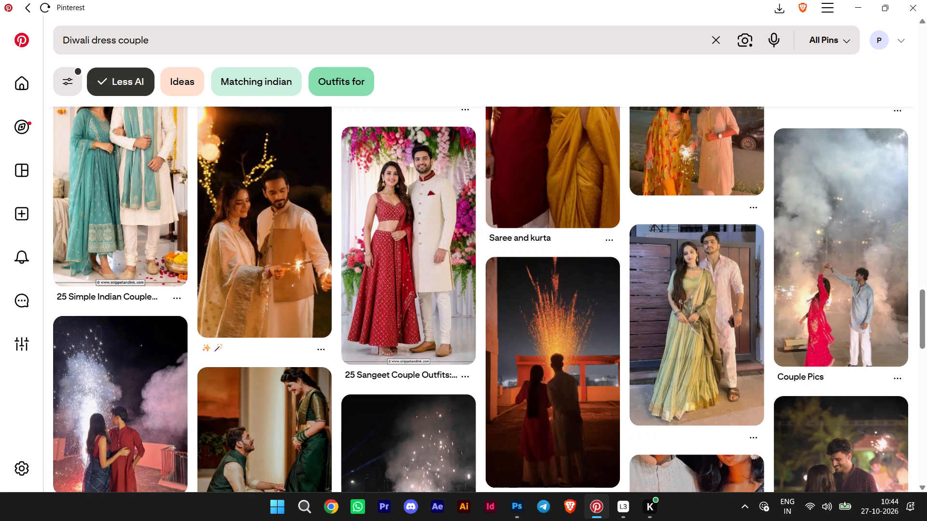
{"action": "scroll", "coordinate": [597, 252], "scroll_direction": "down", "scroll_amount": 4}
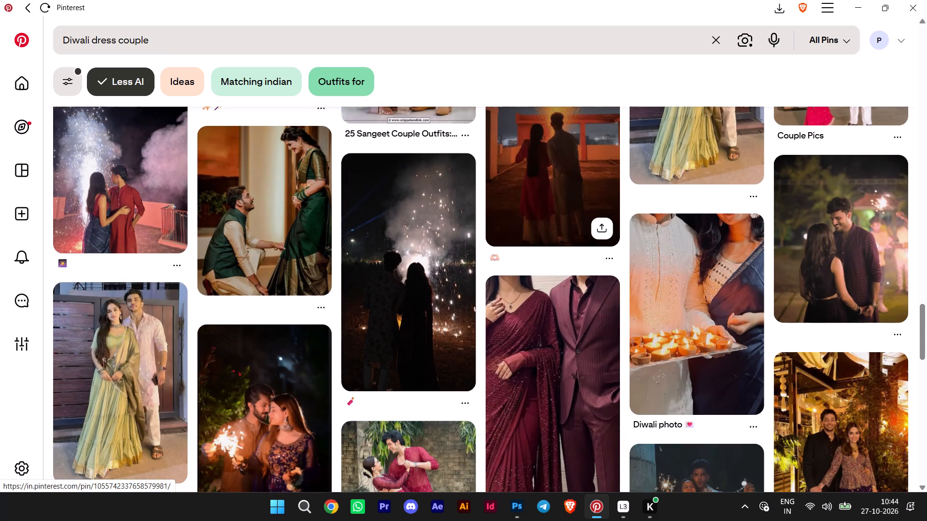
{"action": "scroll", "coordinate": [597, 258], "scroll_direction": "down", "scroll_amount": 7}
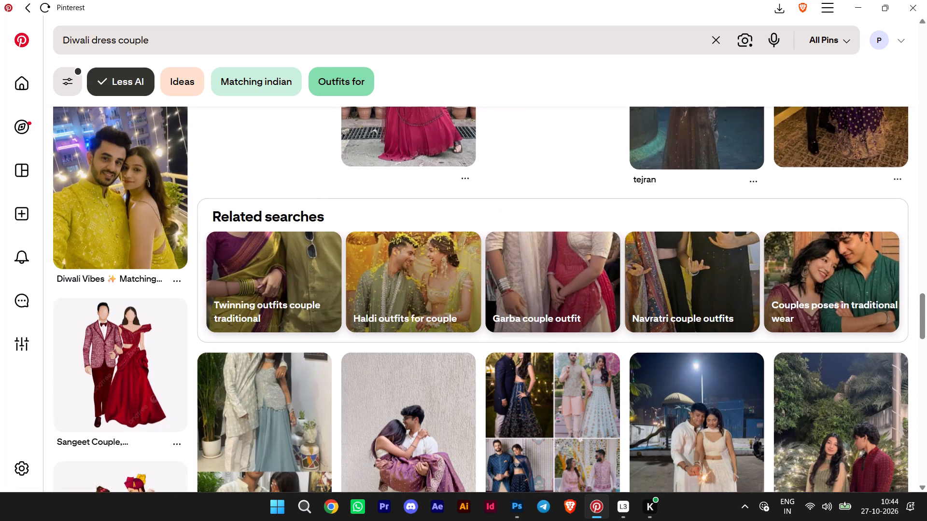
{"action": "scroll", "coordinate": [605, 256], "scroll_direction": "down", "scroll_amount": 6}
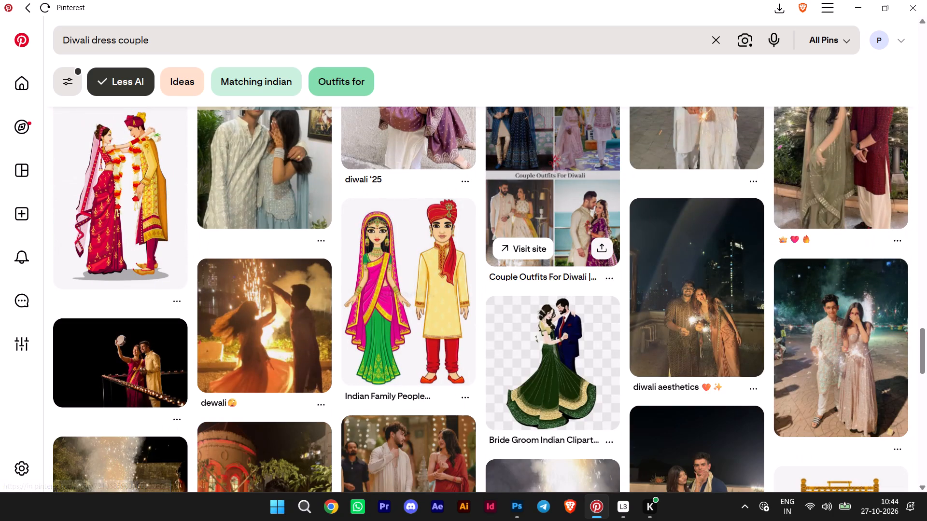
{"action": "scroll", "coordinate": [605, 256], "scroll_direction": "down", "scroll_amount": 1}
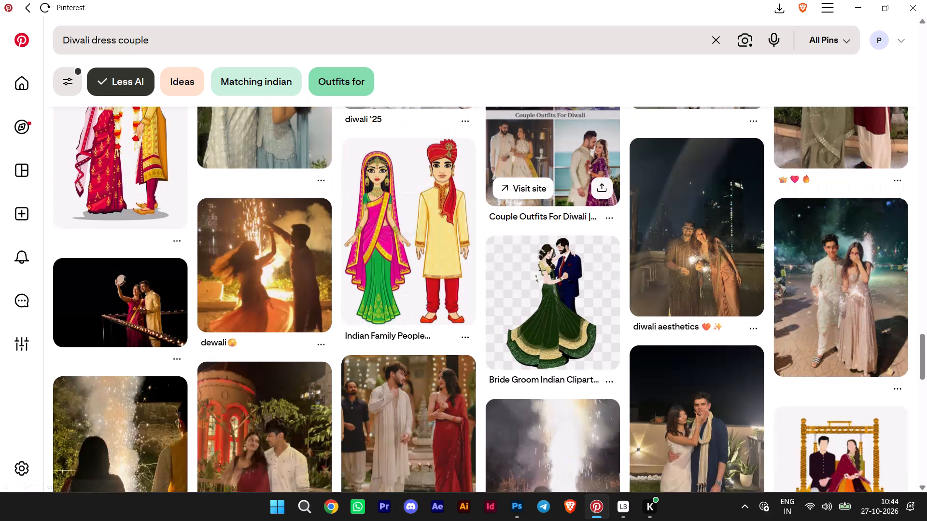
Open the Bride Groom Indian Clipart Vector pin and browse its related pins for a cut-out couple in festive dress.
{"action": "left_click", "coordinate": [554, 277]}
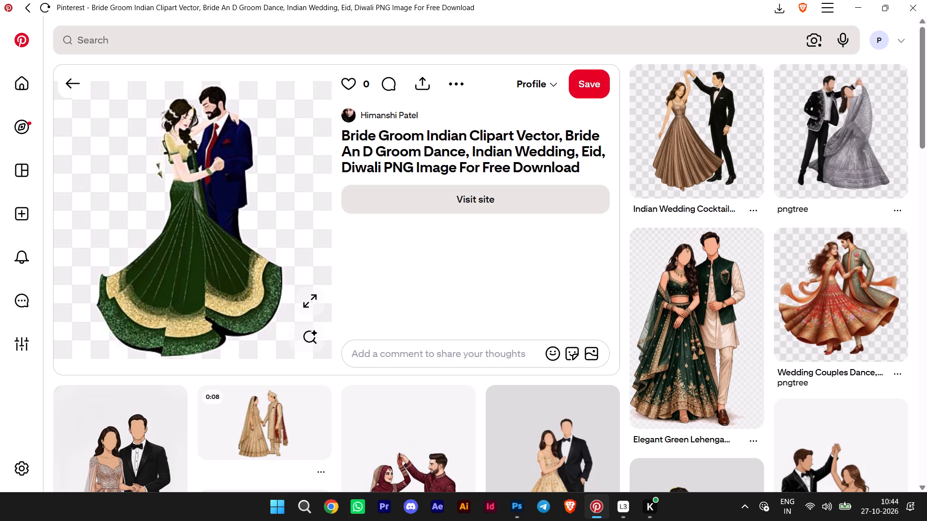
{"action": "scroll", "coordinate": [526, 254], "scroll_direction": "down", "scroll_amount": 2}
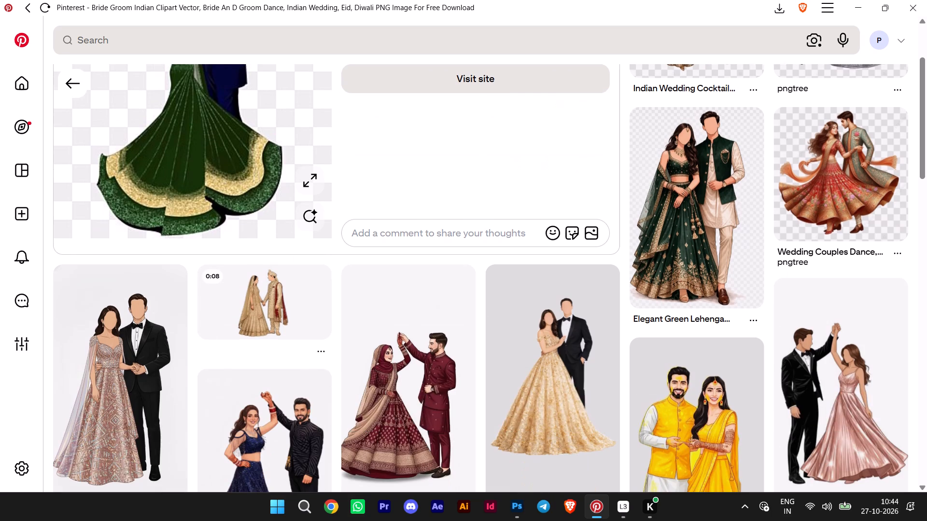
{"action": "scroll", "coordinate": [526, 254], "scroll_direction": "down", "scroll_amount": 1}
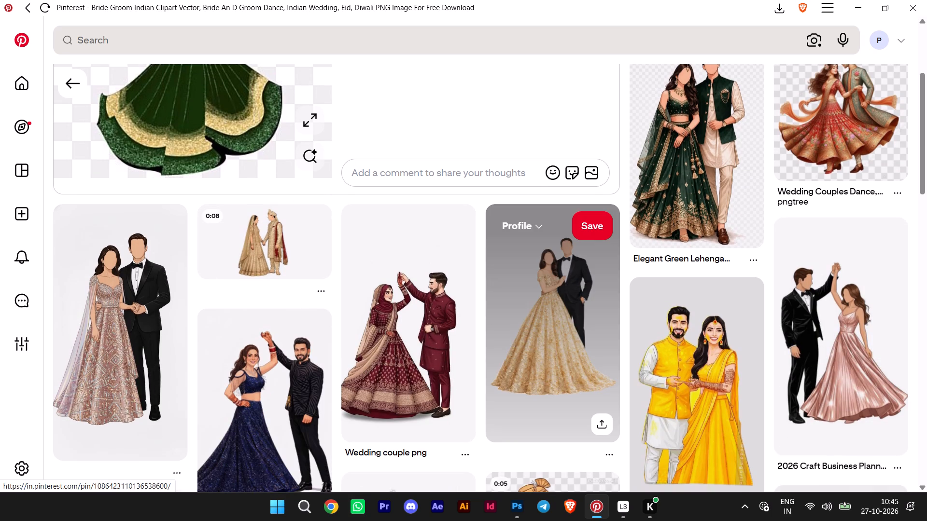
{"action": "scroll", "coordinate": [526, 254], "scroll_direction": "down", "scroll_amount": 2}
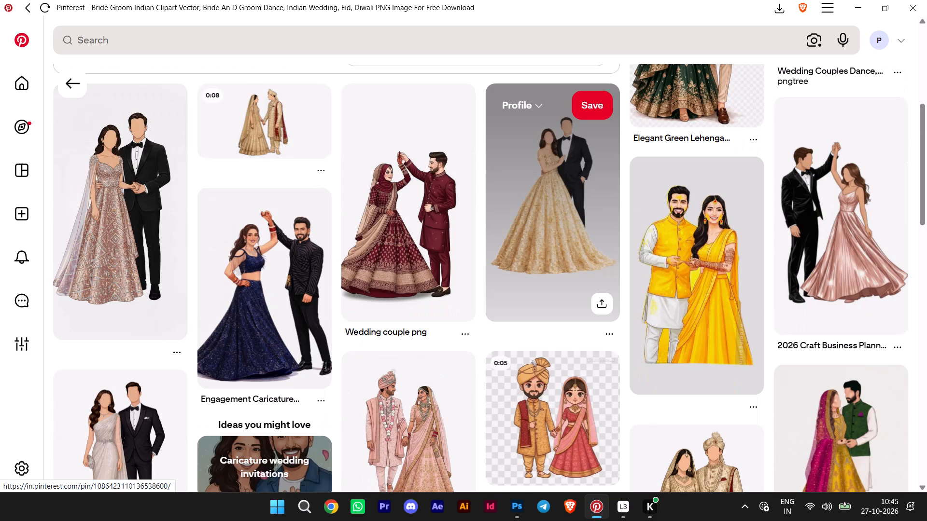
{"action": "scroll", "coordinate": [526, 254], "scroll_direction": "down", "scroll_amount": 2}
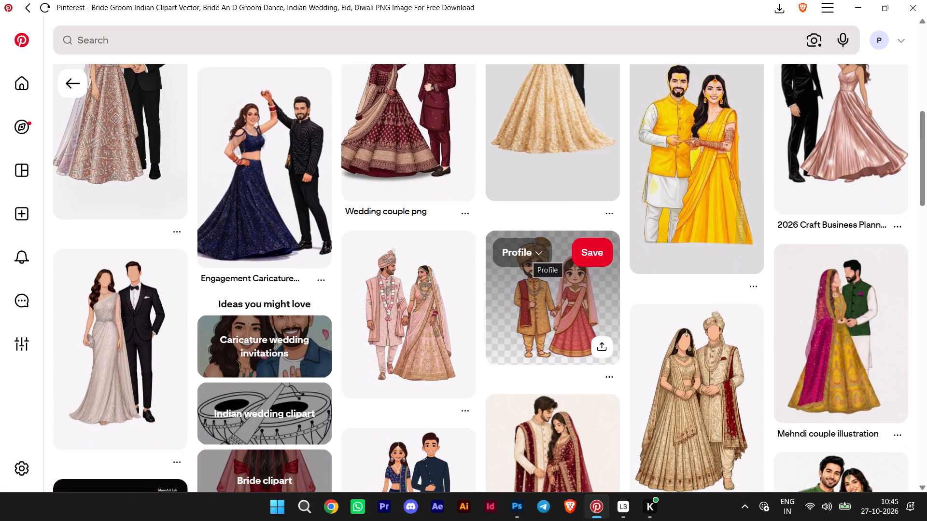
{"action": "scroll", "coordinate": [526, 254], "scroll_direction": "down", "scroll_amount": 1}
{"action": "scroll", "coordinate": [526, 254], "scroll_direction": "up", "scroll_amount": 1}
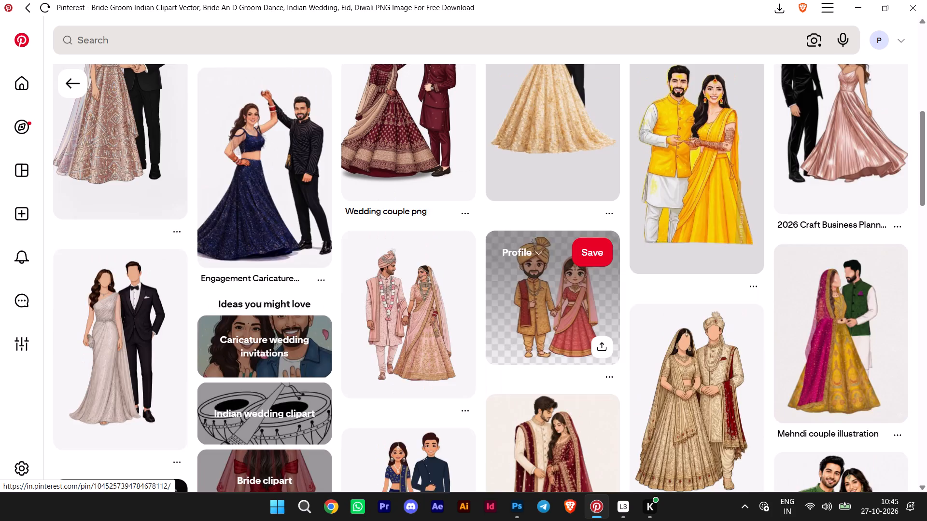
{"action": "scroll", "coordinate": [526, 254], "scroll_direction": "up", "scroll_amount": 1}
{"action": "scroll", "coordinate": [526, 254], "scroll_direction": "down", "scroll_amount": 4}
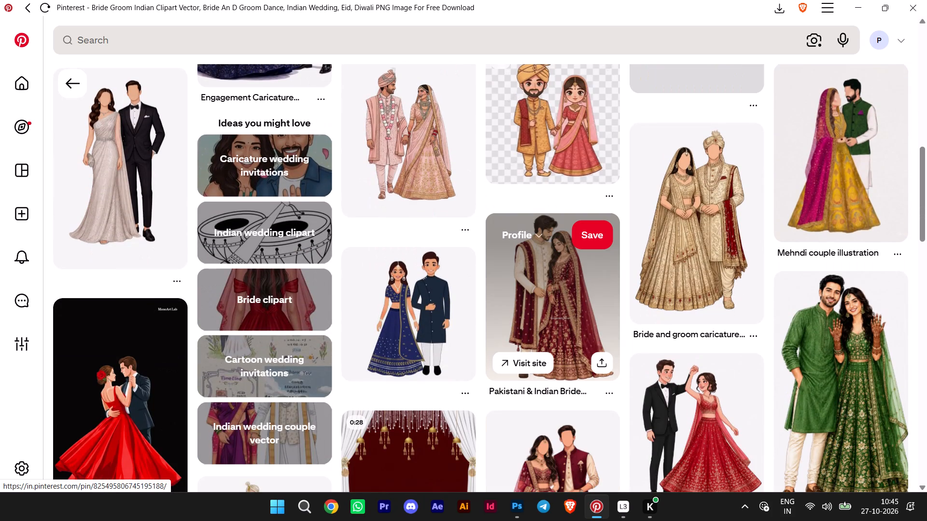
{"action": "scroll", "coordinate": [526, 254], "scroll_direction": "down", "scroll_amount": 3}
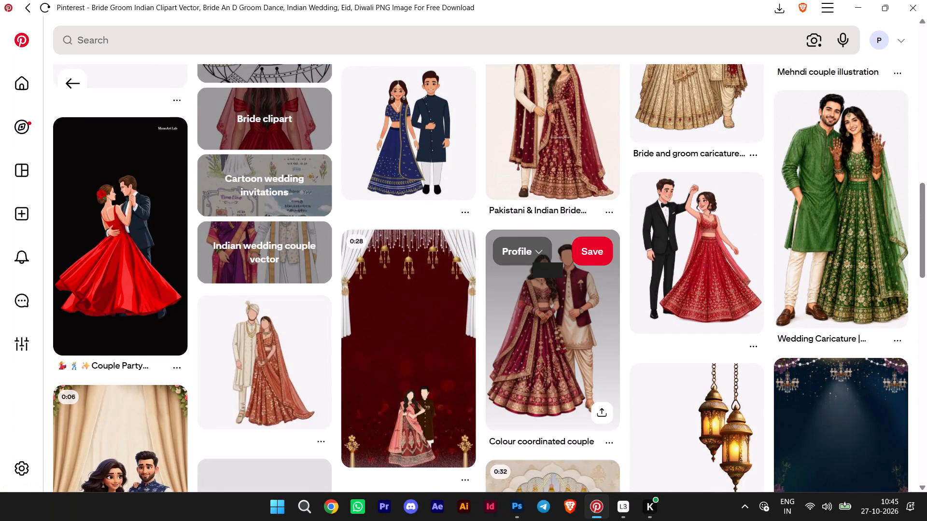
{"action": "scroll", "coordinate": [526, 254], "scroll_direction": "down", "scroll_amount": 1}
Inspect the Colour coordinated couple pin in maroon outfits and its related pins, and return to the bride and groom clipart pins.
{"action": "left_click", "coordinate": [535, 265]}
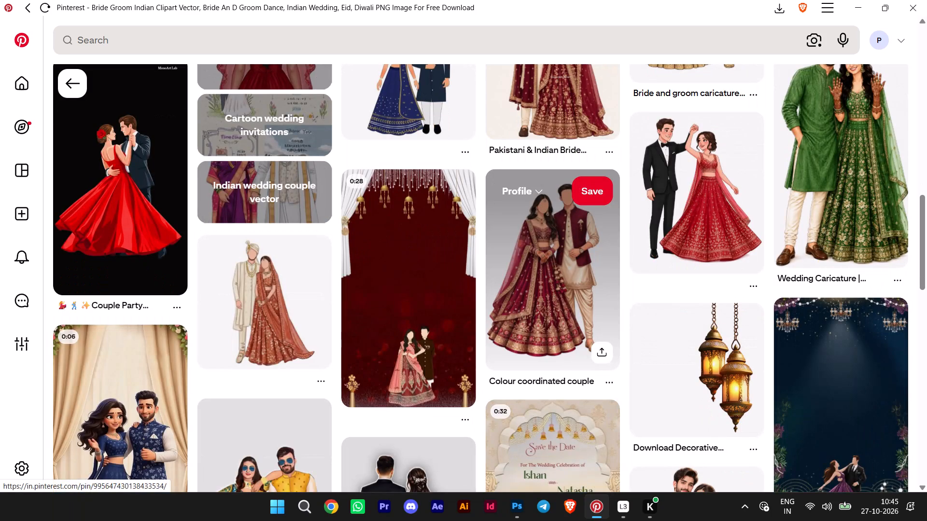
{"action": "scroll", "coordinate": [527, 264], "scroll_direction": "down", "scroll_amount": 2}
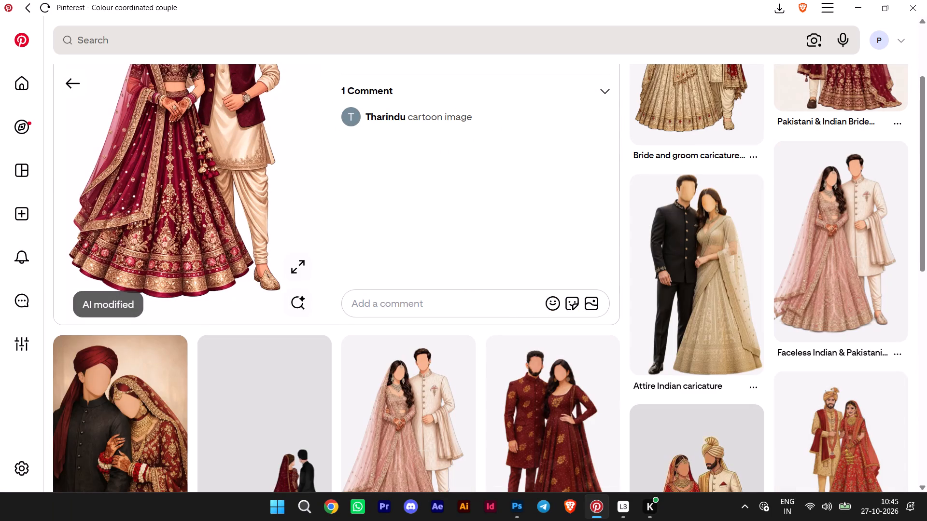
{"action": "scroll", "coordinate": [527, 264], "scroll_direction": "up", "scroll_amount": 3}
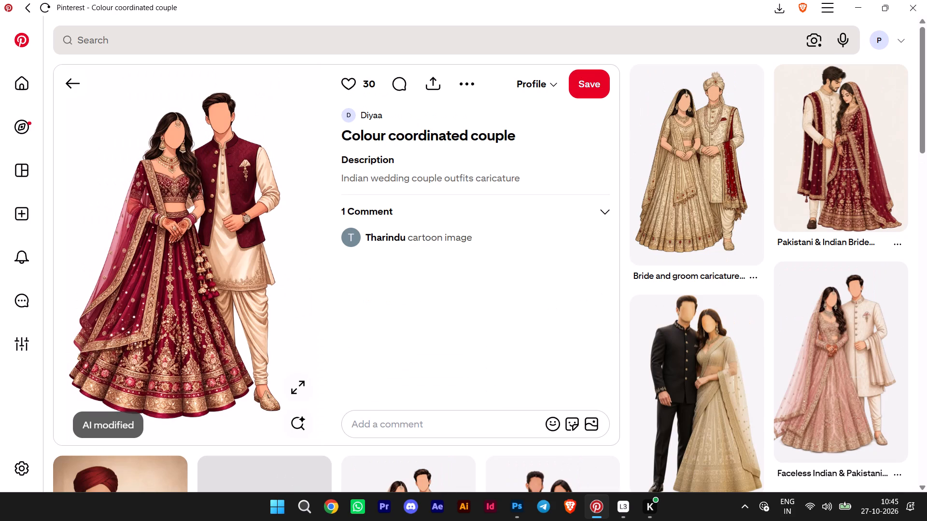
{"action": "scroll", "coordinate": [527, 264], "scroll_direction": "down", "scroll_amount": 8}
{"action": "scroll", "coordinate": [525, 274], "scroll_direction": "up", "scroll_amount": 3}
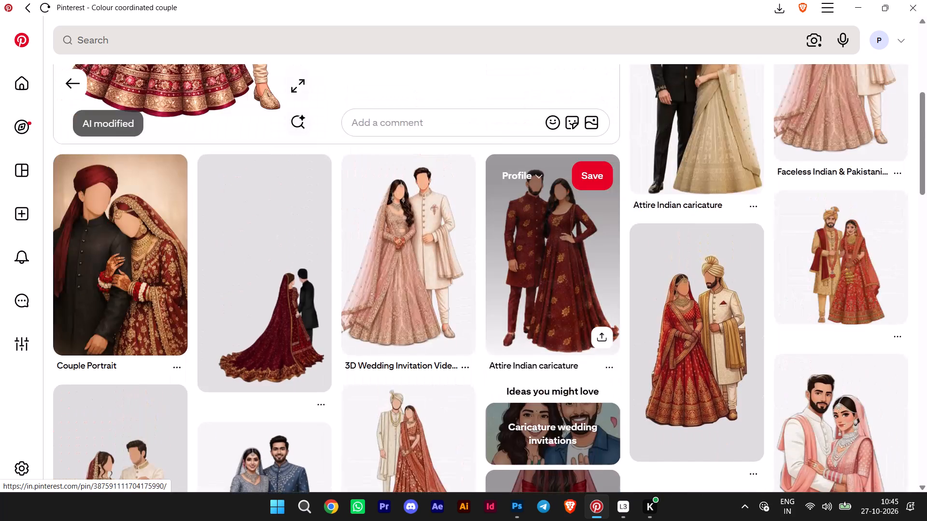
{"action": "scroll", "coordinate": [525, 274], "scroll_direction": "down", "scroll_amount": 3}
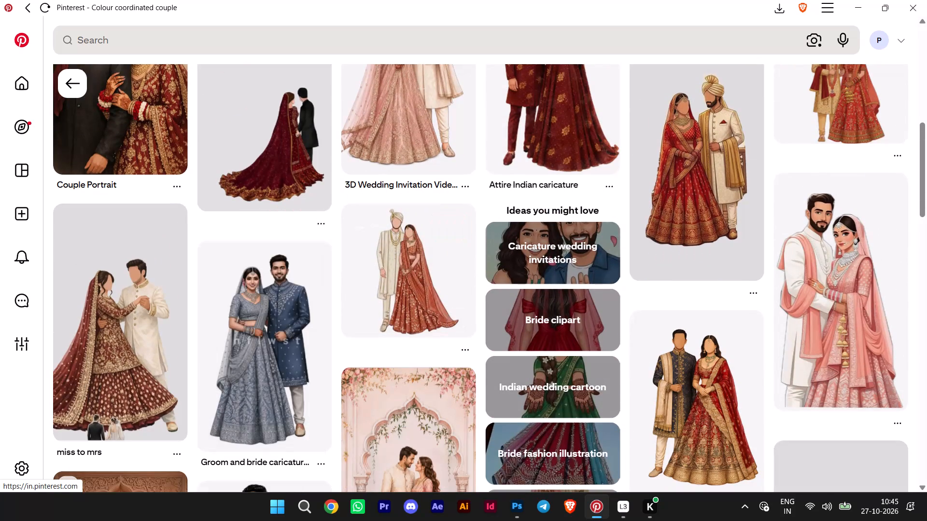
{"action": "left_click", "coordinate": [79, 84]}
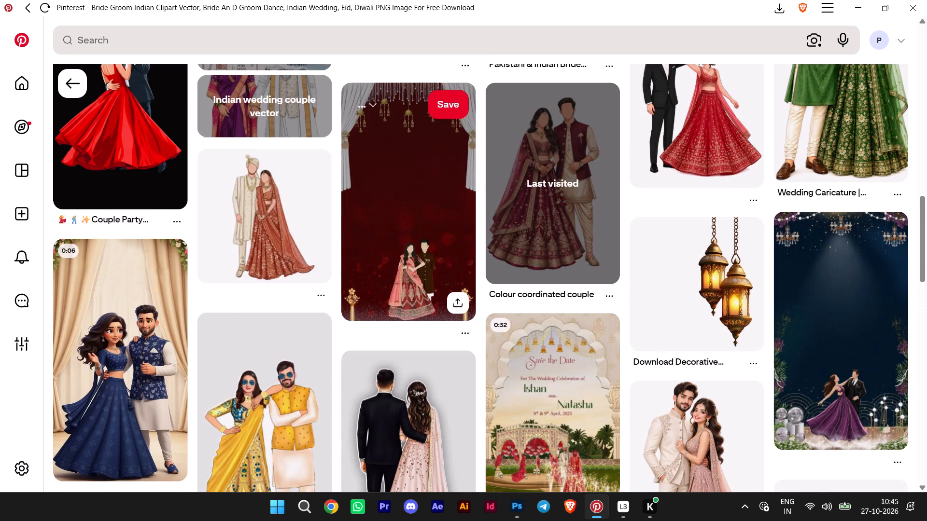
Find and open the Wedding Caricature pin showing a couple in a black sherwani and maroon lehenga, and examine the image.
{"action": "scroll", "coordinate": [592, 199], "scroll_direction": "down", "scroll_amount": 3}
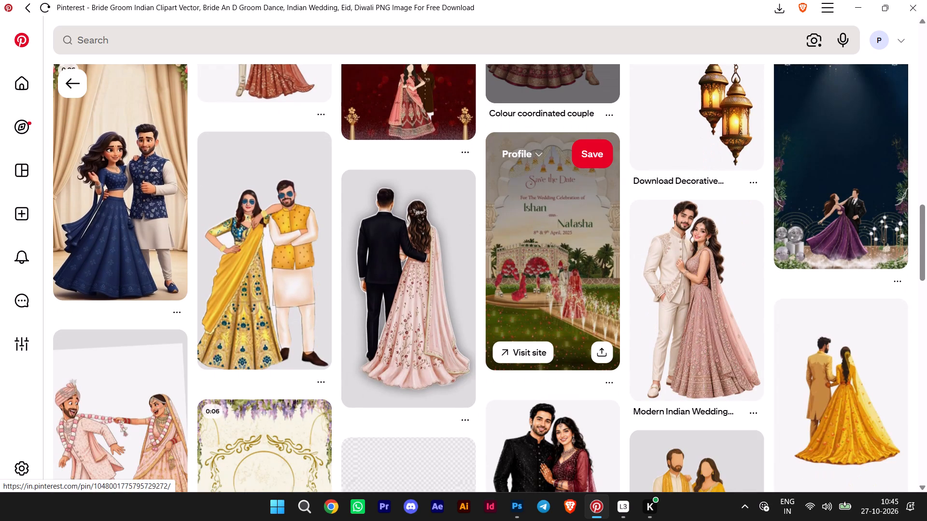
{"action": "scroll", "coordinate": [592, 199], "scroll_direction": "down", "scroll_amount": 2}
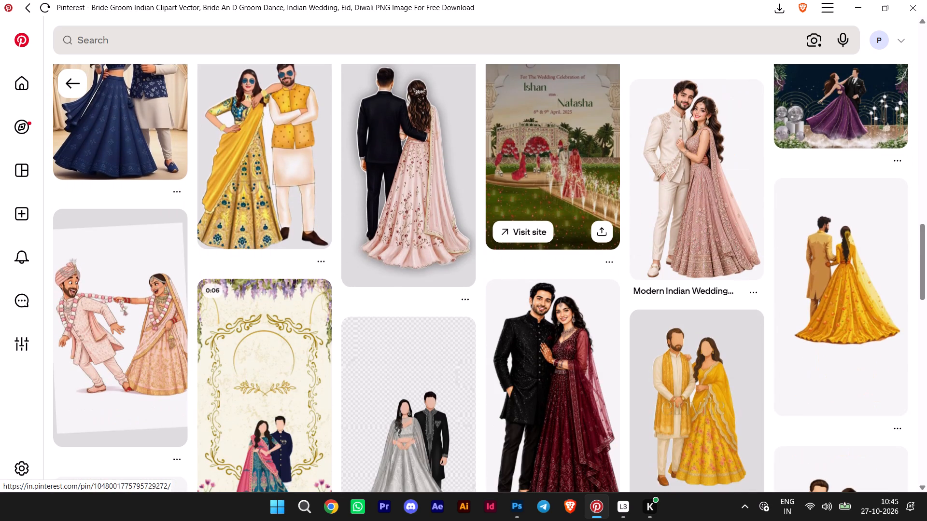
{"action": "scroll", "coordinate": [302, 207], "scroll_direction": "down", "scroll_amount": 2}
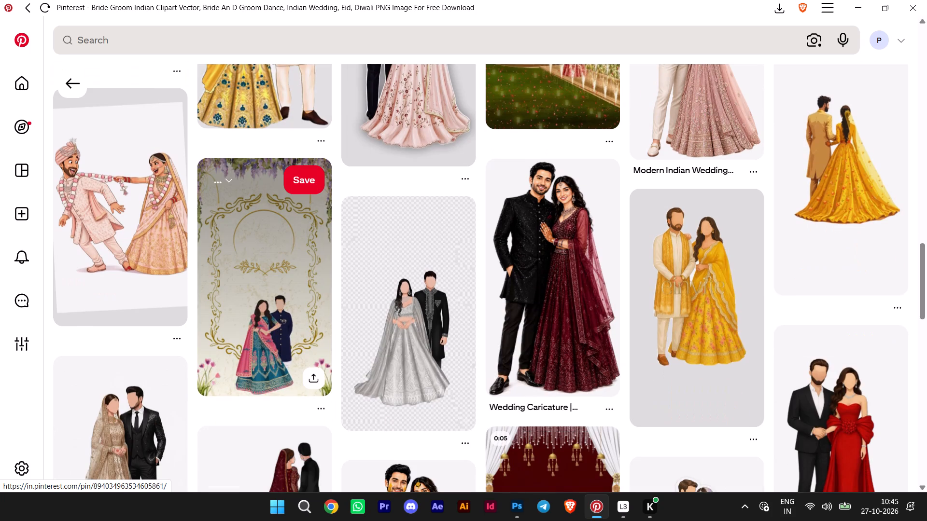
{"action": "scroll", "coordinate": [304, 209], "scroll_direction": "down", "scroll_amount": 1}
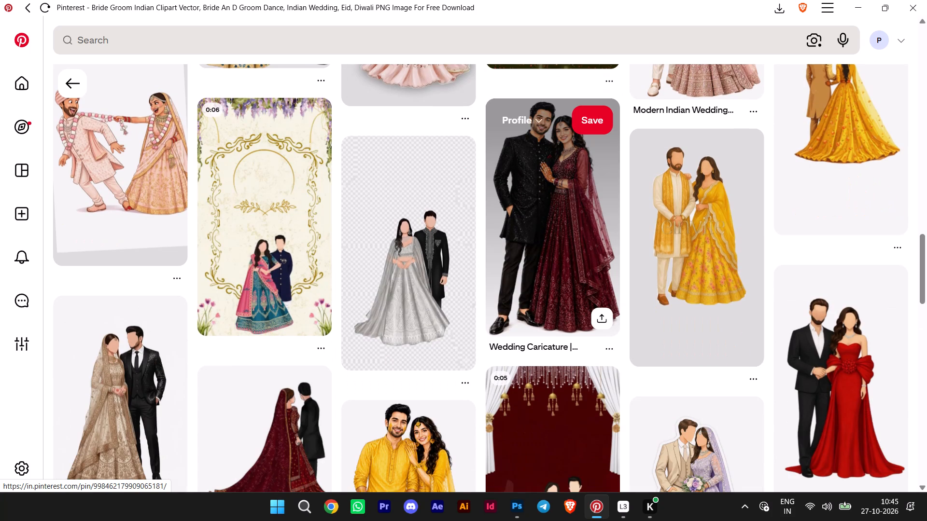
{"action": "left_click", "coordinate": [521, 238]}
{"action": "scroll", "coordinate": [521, 238], "scroll_direction": "down", "scroll_amount": 2}
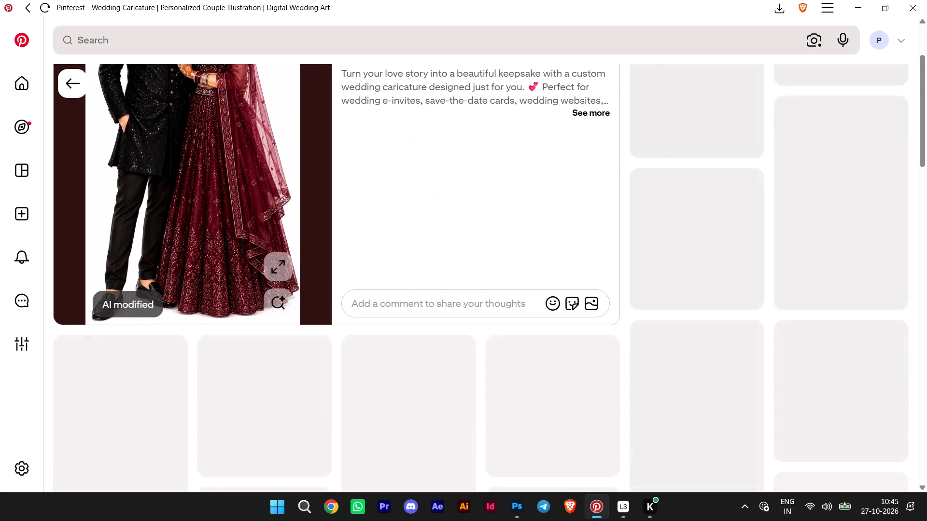
{"action": "scroll", "coordinate": [521, 238], "scroll_direction": "up", "scroll_amount": 3}
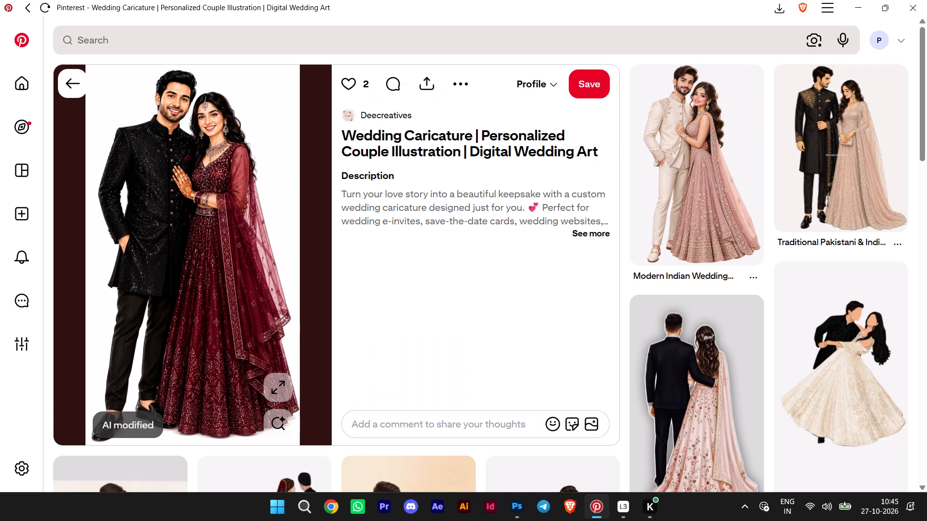
Browse the related pins under the Wedding Caricature pin for another full-length couple in festive dress, and return to the pin's image.
{"action": "scroll", "coordinate": [521, 238], "scroll_direction": "down", "scroll_amount": 4}
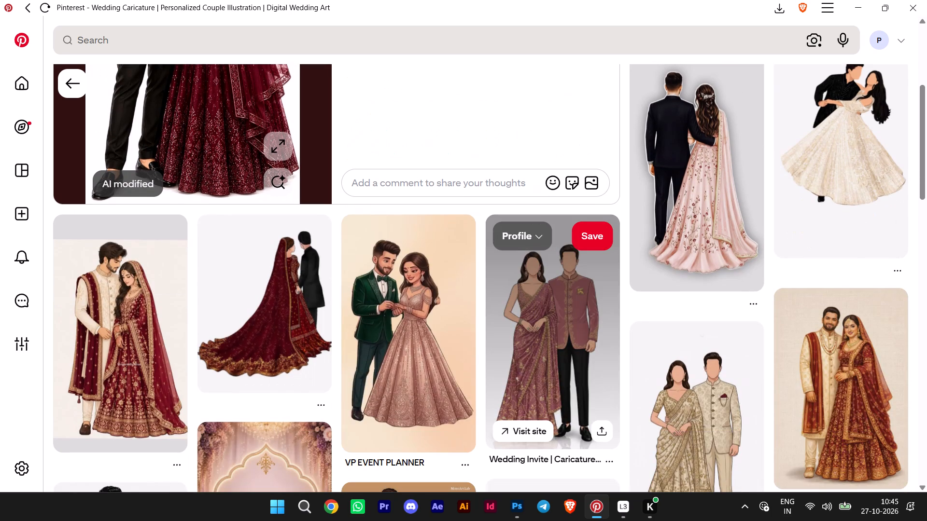
{"action": "scroll", "coordinate": [521, 244], "scroll_direction": "down", "scroll_amount": 4}
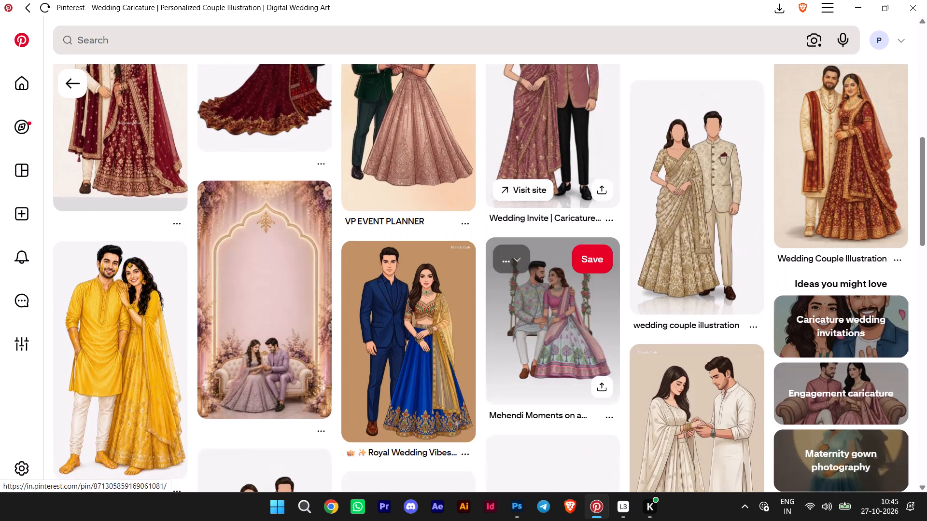
{"action": "scroll", "coordinate": [521, 244], "scroll_direction": "down", "scroll_amount": 1}
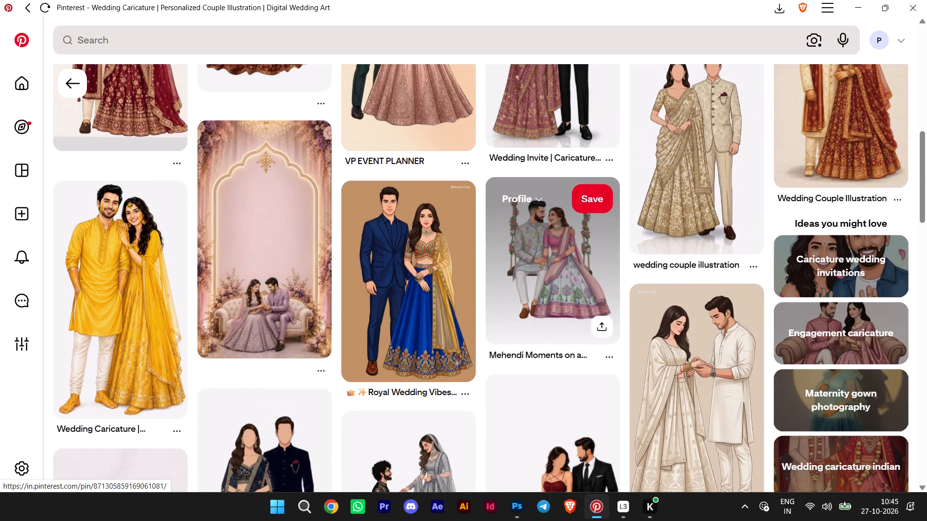
{"action": "scroll", "coordinate": [521, 244], "scroll_direction": "down", "scroll_amount": 2}
{"action": "left_click", "coordinate": [626, 509]}
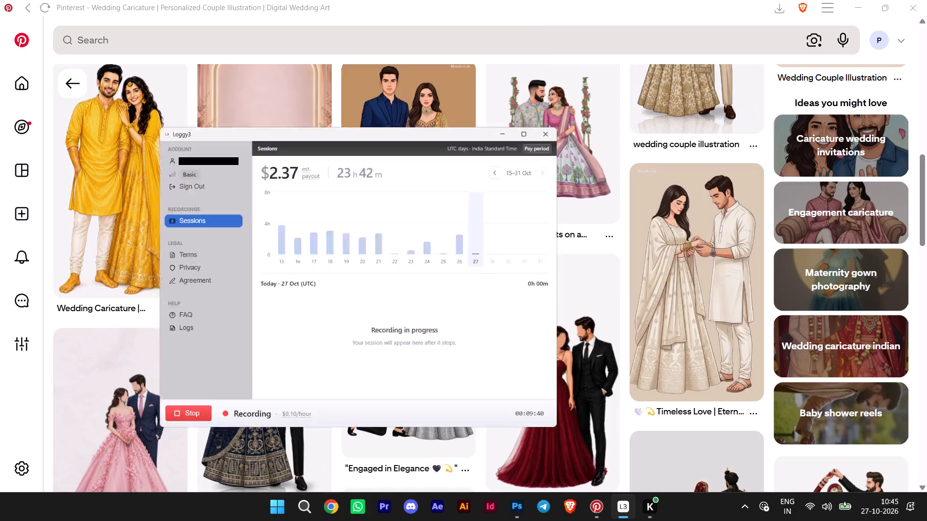
{"action": "key", "text": "alt+Tab"}
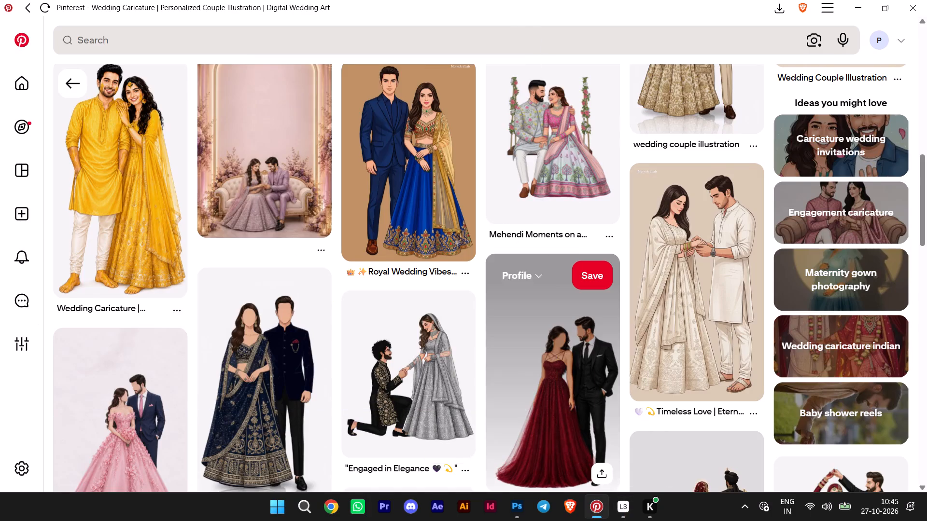
{"action": "scroll", "coordinate": [537, 260], "scroll_direction": "down", "scroll_amount": 3}
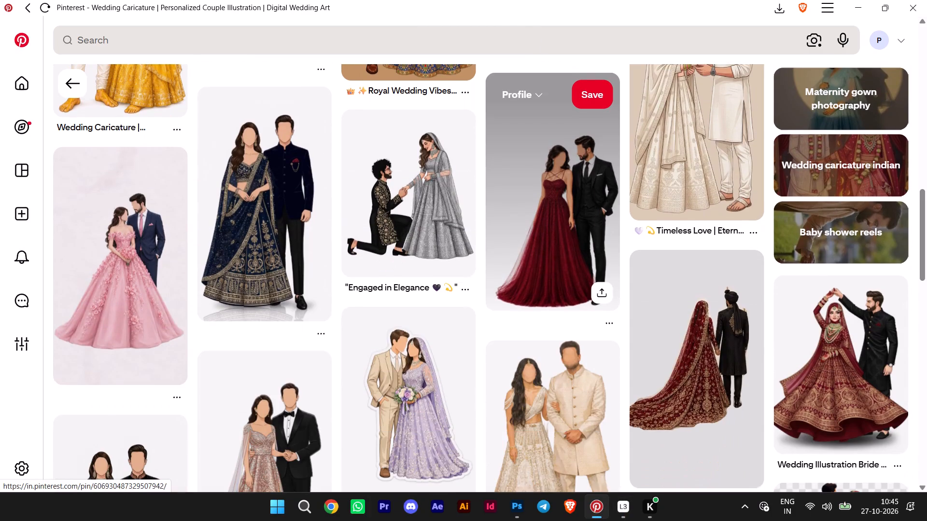
{"action": "scroll", "coordinate": [534, 268], "scroll_direction": "down", "scroll_amount": 7}
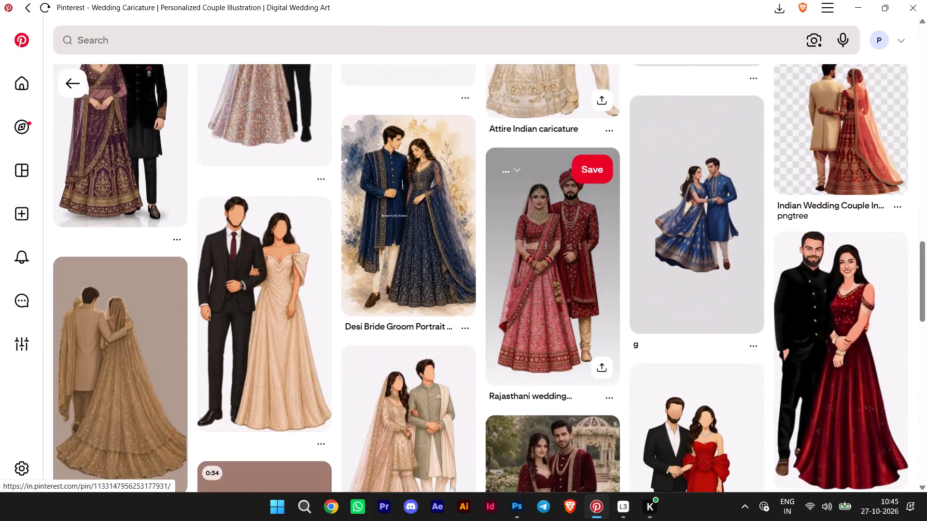
{"action": "scroll", "coordinate": [534, 268], "scroll_direction": "down", "scroll_amount": 3}
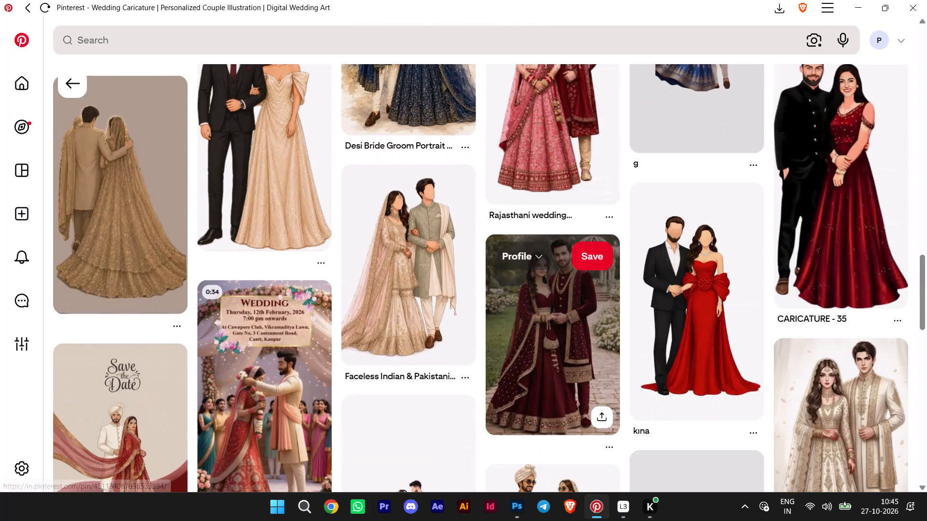
{"action": "scroll", "coordinate": [534, 268], "scroll_direction": "down", "scroll_amount": 5}
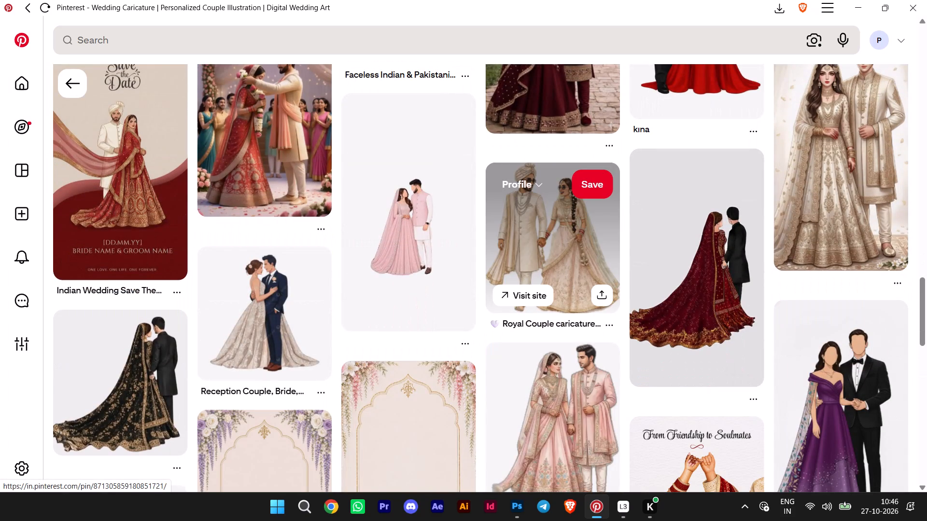
{"action": "scroll", "coordinate": [534, 268], "scroll_direction": "up", "scroll_amount": 20}
{"action": "scroll", "coordinate": [534, 268], "scroll_direction": "up", "scroll_amount": 7}
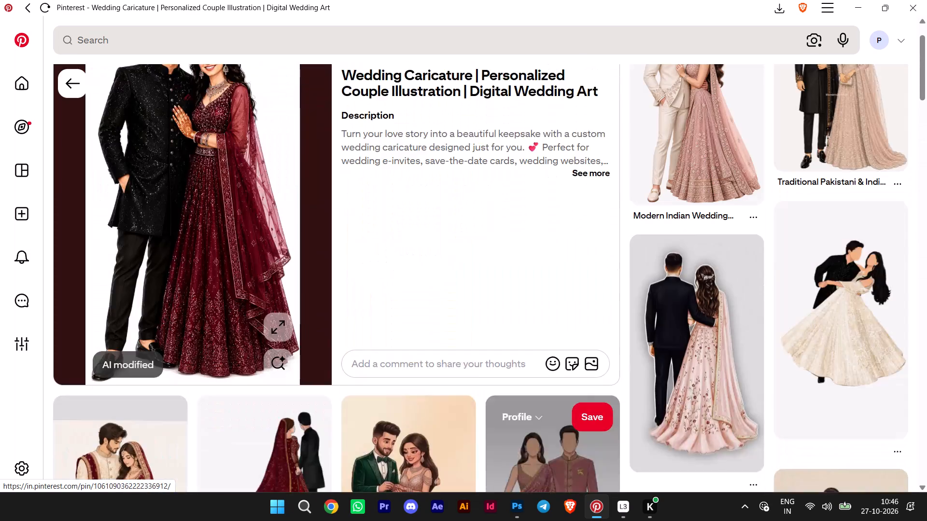
{"action": "scroll", "coordinate": [534, 268], "scroll_direction": "up", "scroll_amount": 7}
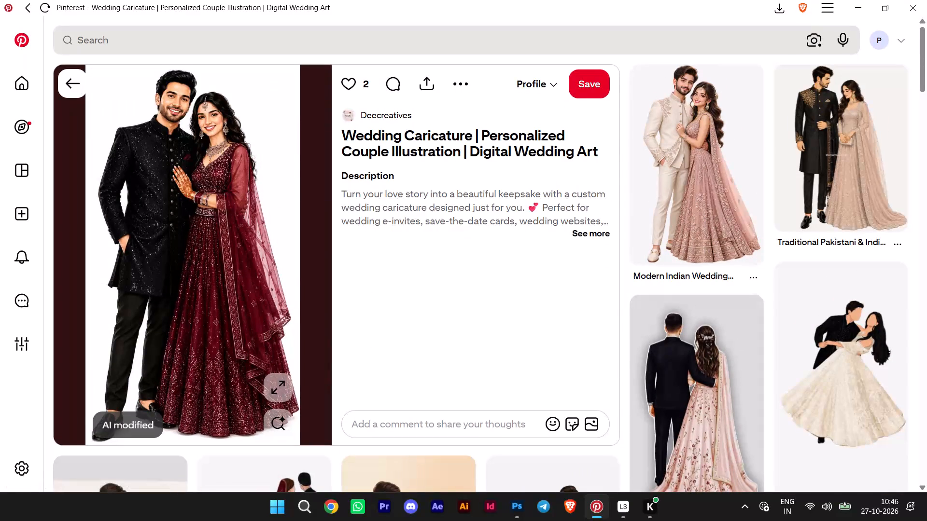
Go back to the Bride Groom Indian Clipart Vector pin, scan its related pins, and return to the Diwali dress couple results.
{"action": "left_click", "coordinate": [68, 87]}
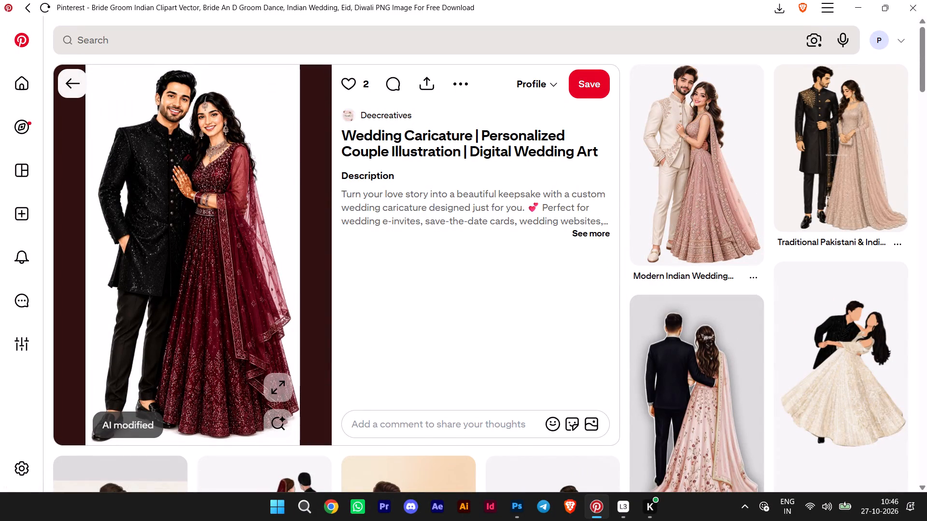
{"action": "scroll", "coordinate": [684, 222], "scroll_direction": "down", "scroll_amount": 4}
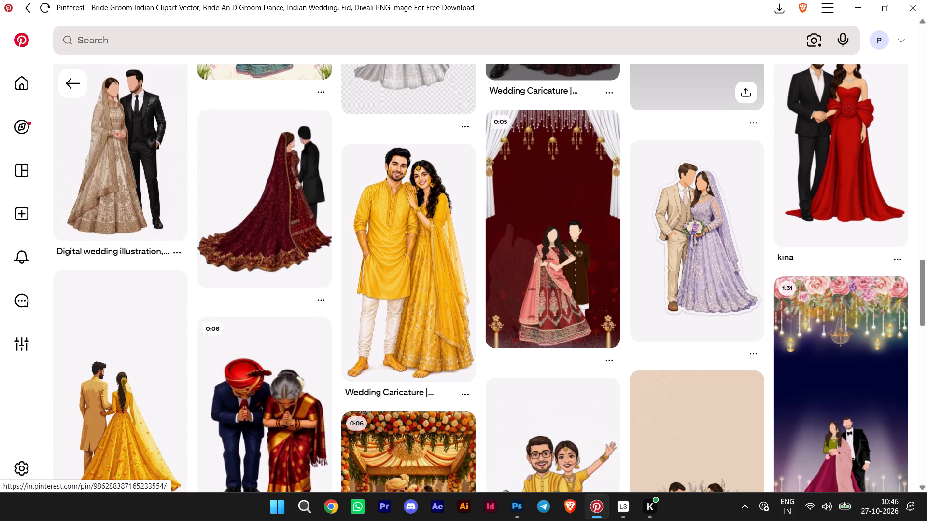
{"action": "scroll", "coordinate": [684, 222], "scroll_direction": "down", "scroll_amount": 4}
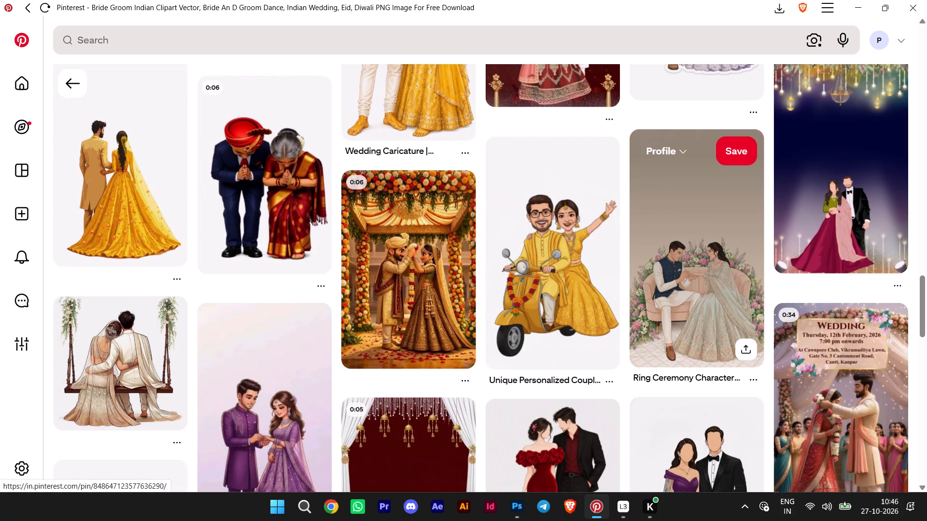
{"action": "scroll", "coordinate": [686, 227], "scroll_direction": "up", "scroll_amount": 19}
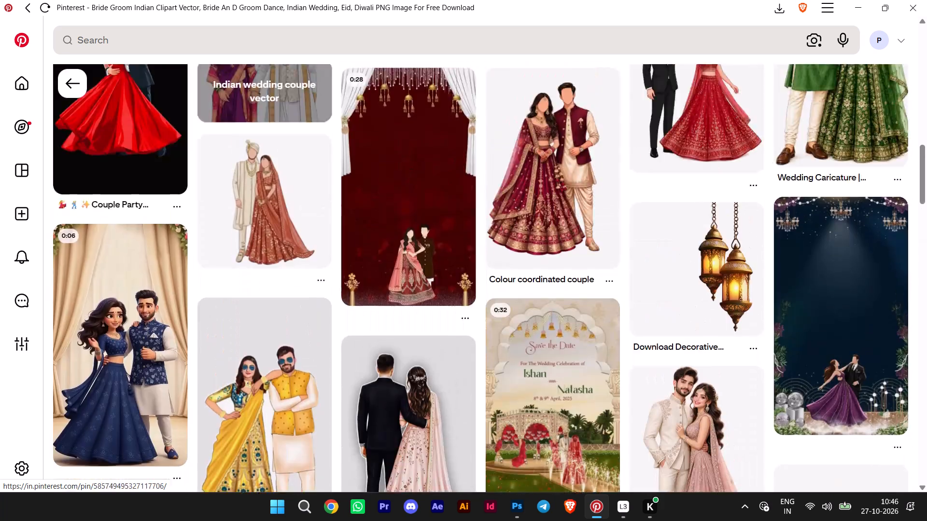
{"action": "scroll", "coordinate": [690, 228], "scroll_direction": "up", "scroll_amount": 18}
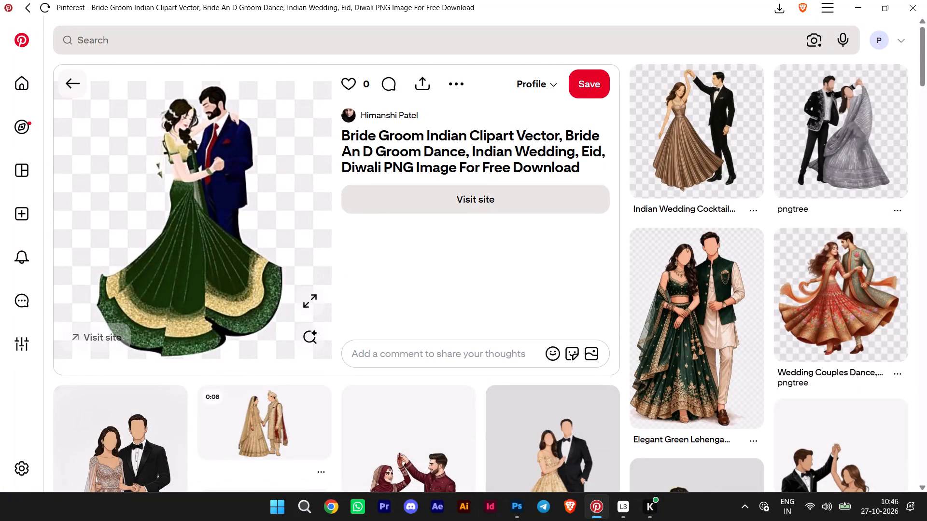
{"action": "left_click", "coordinate": [75, 82]}
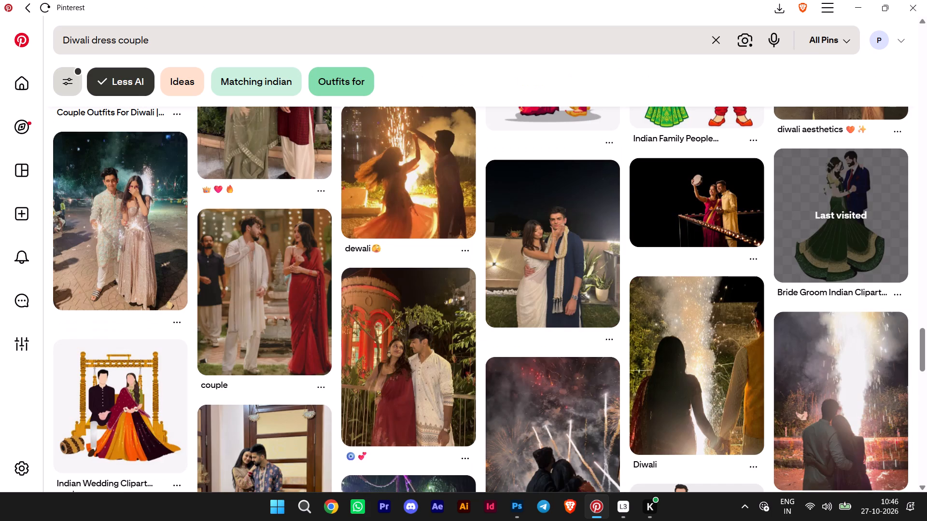
Go back to the Diwali dress couple results without the less-AI filter, browse them for a full-length couple image, and leave the search.
{"action": "double_click", "coordinate": [752, 262]}
{"action": "scroll", "coordinate": [753, 262], "scroll_direction": "up", "scroll_amount": 3}
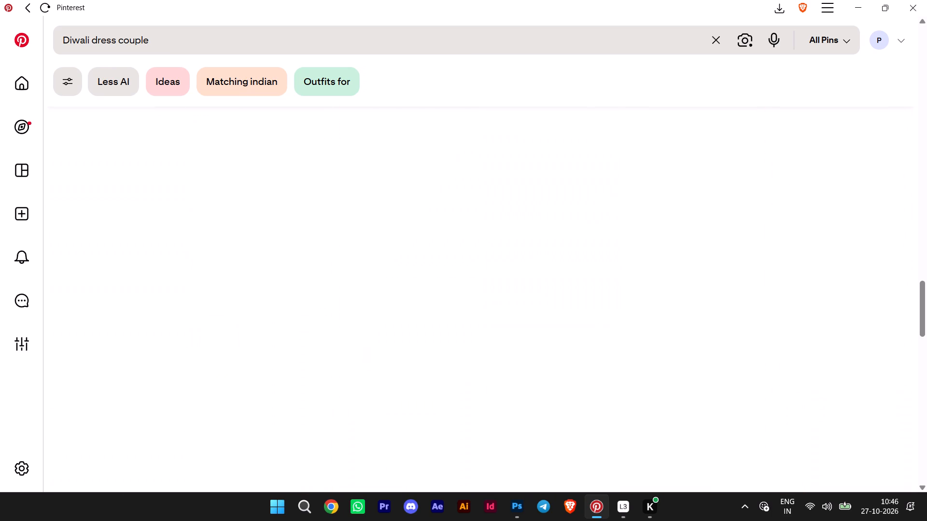
{"action": "scroll", "coordinate": [753, 262], "scroll_direction": "down", "scroll_amount": 9}
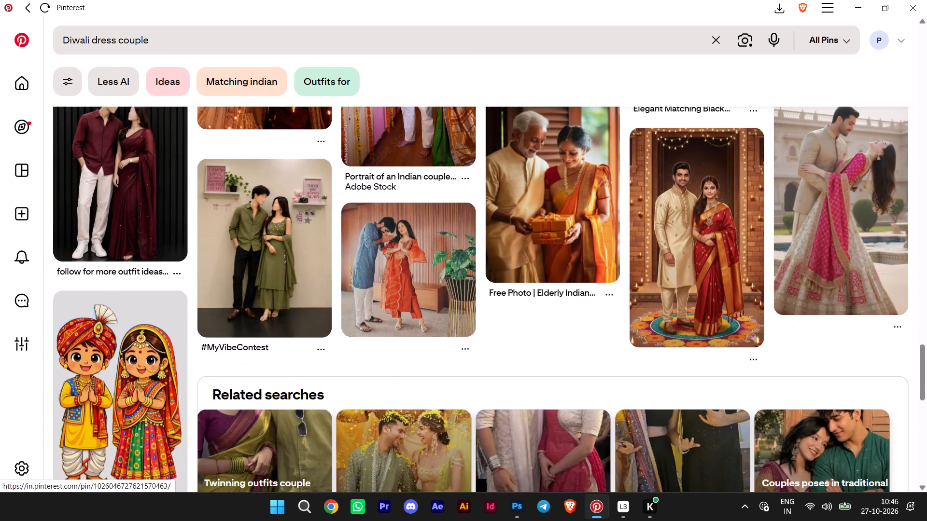
{"action": "scroll", "coordinate": [596, 272], "scroll_direction": "down", "scroll_amount": 10}
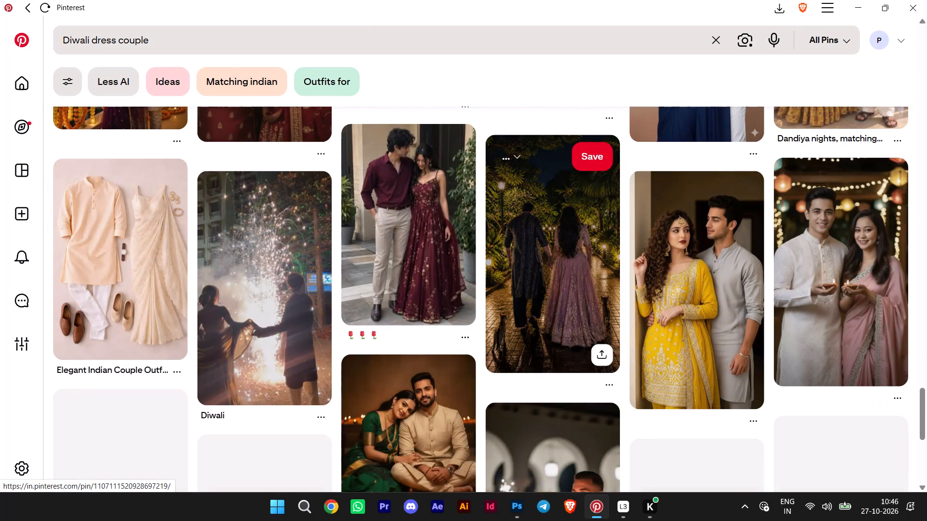
{"action": "scroll", "coordinate": [584, 275], "scroll_direction": "down", "scroll_amount": 5}
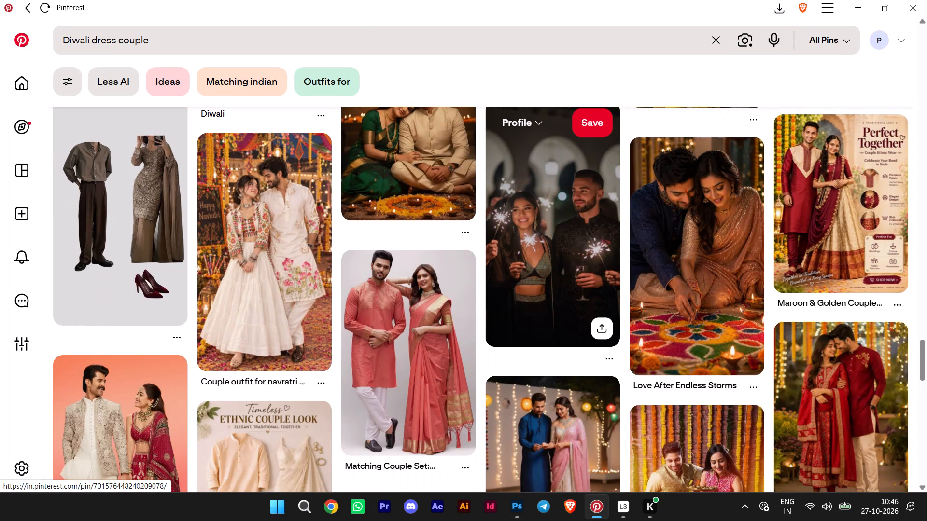
{"action": "scroll", "coordinate": [595, 302], "scroll_direction": "down", "scroll_amount": 7}
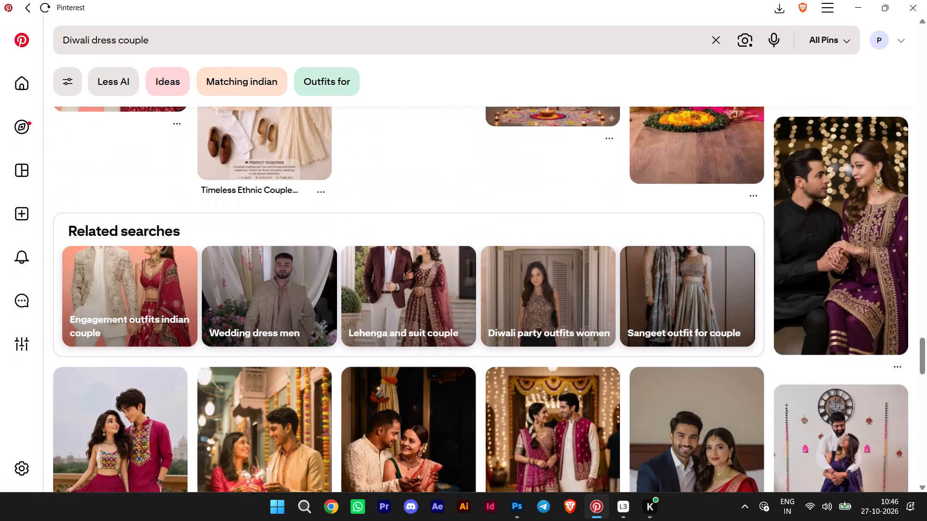
{"action": "scroll", "coordinate": [591, 336], "scroll_direction": "down", "scroll_amount": 10}
{"action": "scroll", "coordinate": [598, 335], "scroll_direction": "up", "scroll_amount": 1}
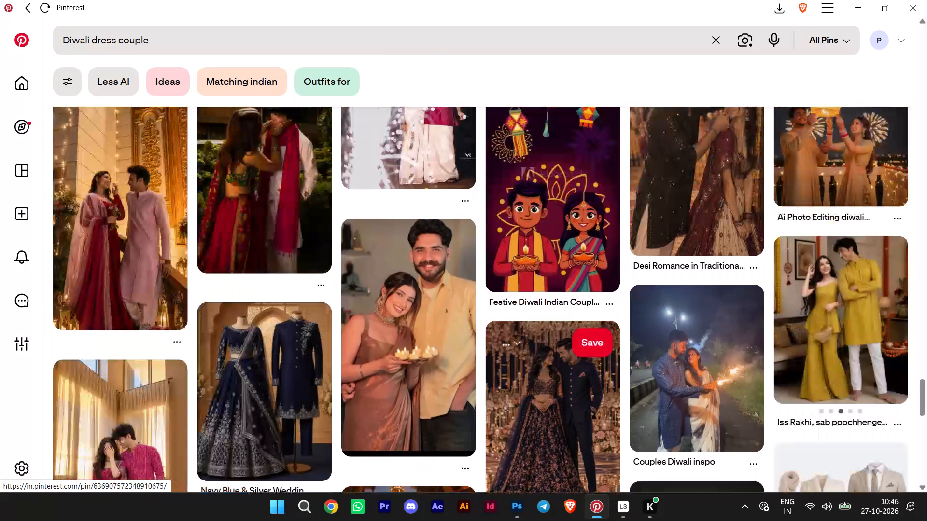
{"action": "scroll", "coordinate": [598, 335], "scroll_direction": "up", "scroll_amount": 1}
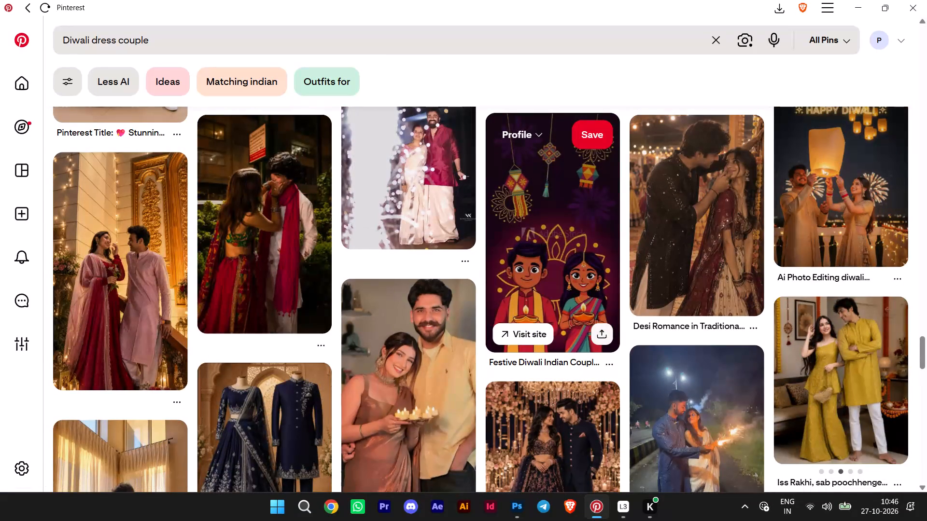
{"action": "scroll", "coordinate": [598, 335], "scroll_direction": "down", "scroll_amount": 6}
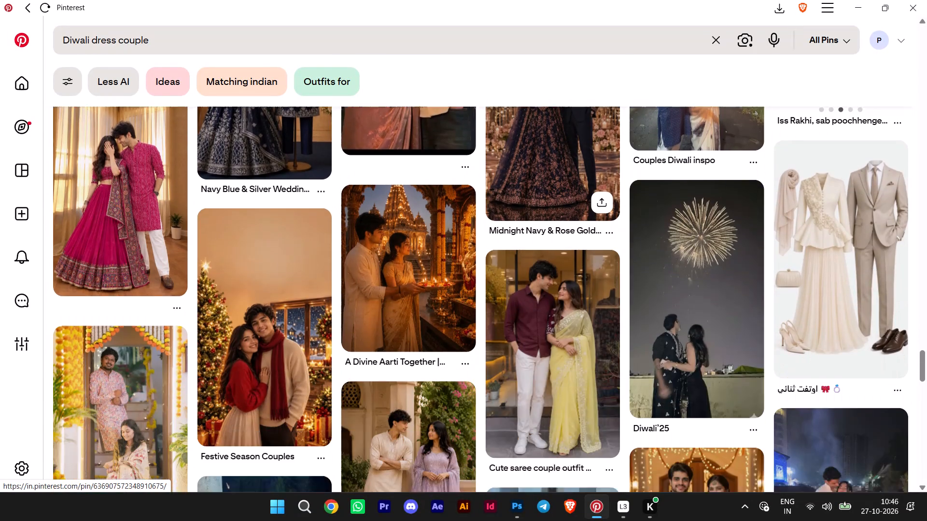
{"action": "scroll", "coordinate": [598, 335], "scroll_direction": "down", "scroll_amount": 6}
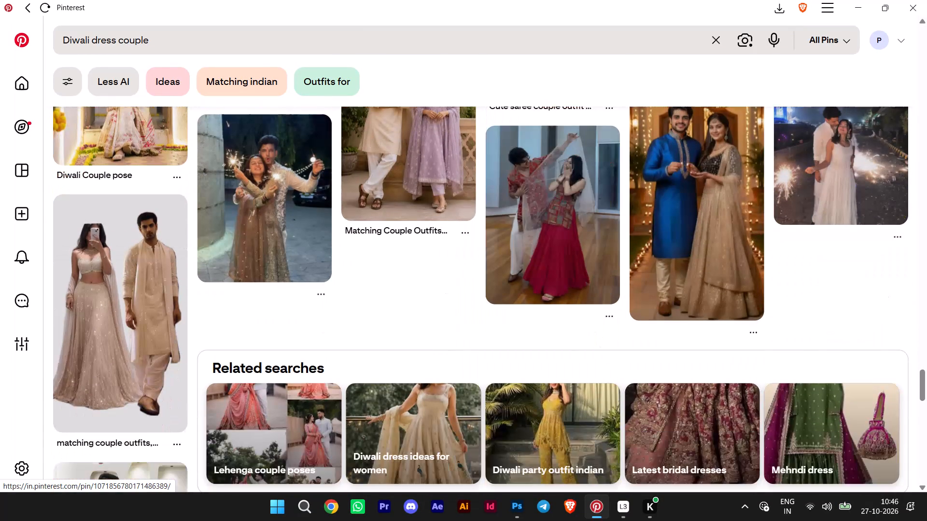
{"action": "scroll", "coordinate": [599, 335], "scroll_direction": "down", "scroll_amount": 3}
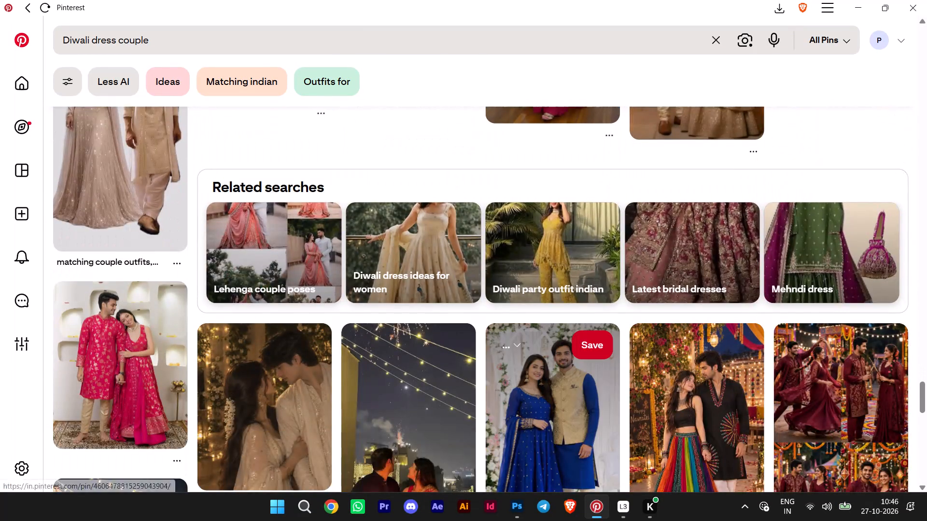
{"action": "scroll", "coordinate": [599, 335], "scroll_direction": "down", "scroll_amount": 4}
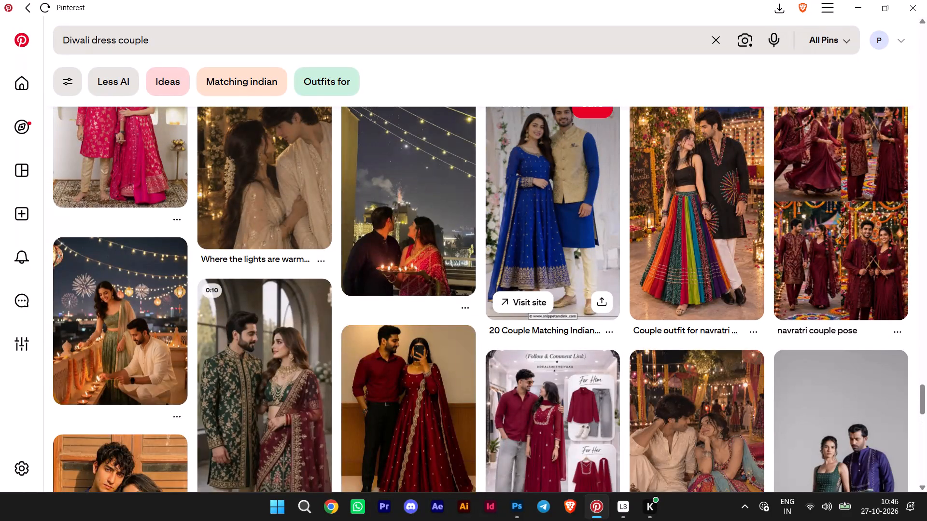
{"action": "scroll", "coordinate": [599, 335], "scroll_direction": "down", "scroll_amount": 2}
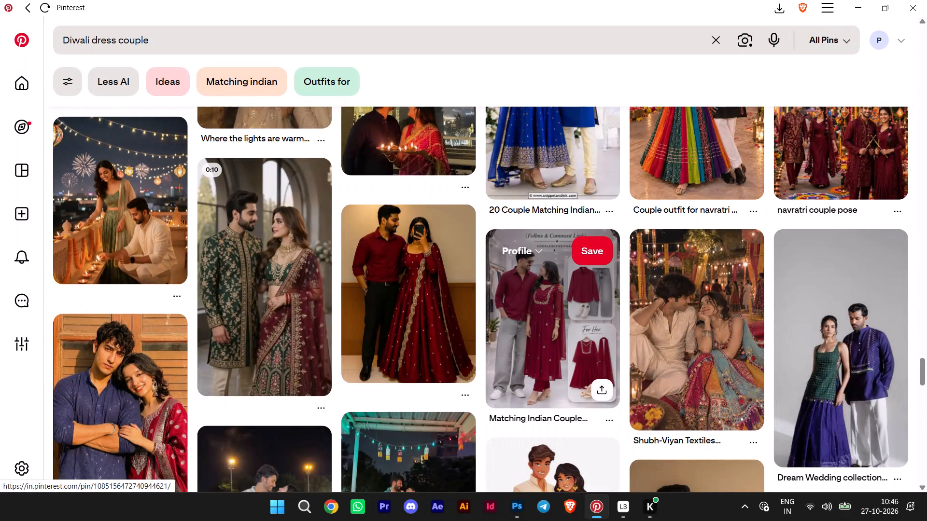
{"action": "scroll", "coordinate": [599, 335], "scroll_direction": "down", "scroll_amount": 3}
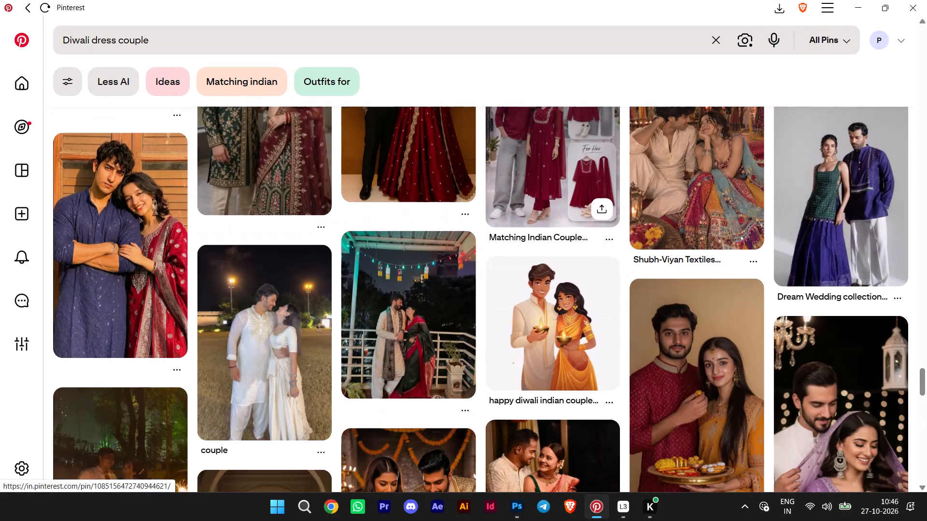
{"action": "scroll", "coordinate": [654, 325], "scroll_direction": "down", "scroll_amount": 8}
{"action": "double_click", "coordinate": [662, 325]}
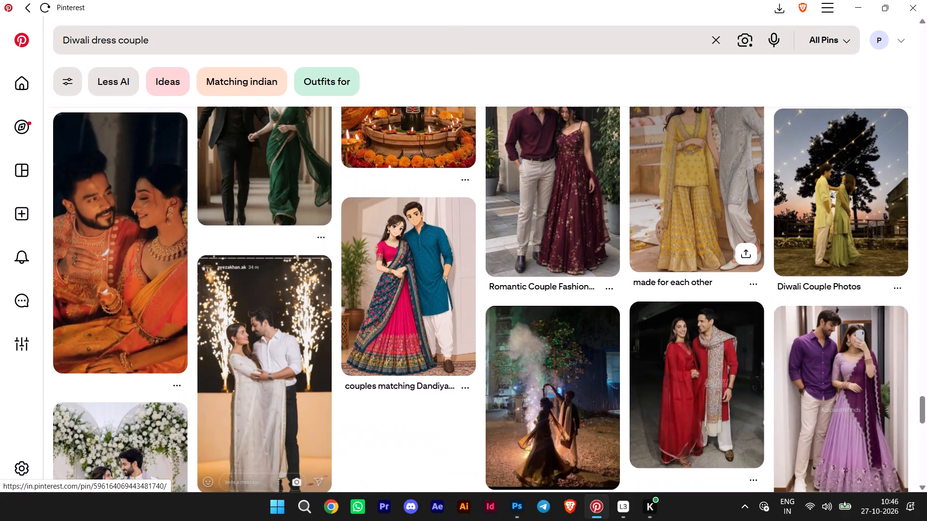
{"action": "scroll", "coordinate": [665, 322], "scroll_direction": "up", "scroll_amount": 5}
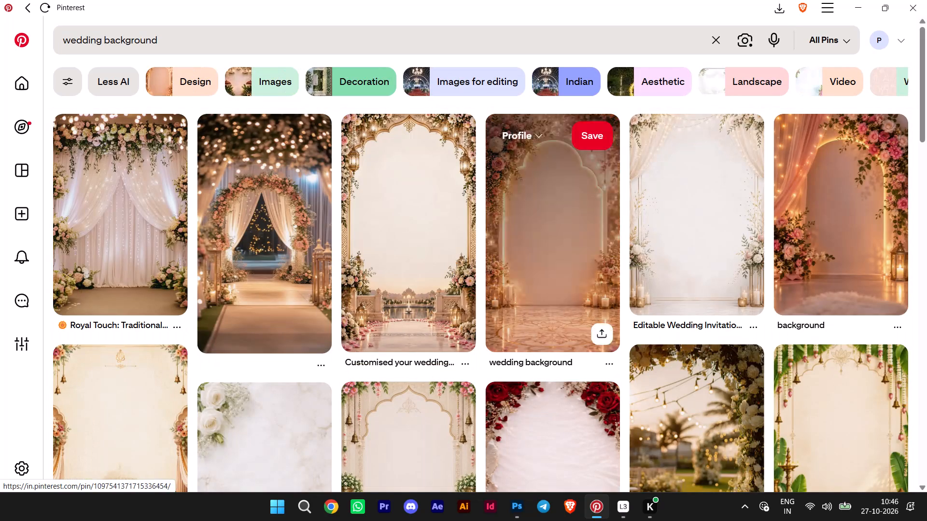
Close the current Pinterest window and launch Pinterest again in a fresh window.
{"action": "left_click", "coordinate": [19, 90]}
{"action": "left_click", "coordinate": [926, 0]}
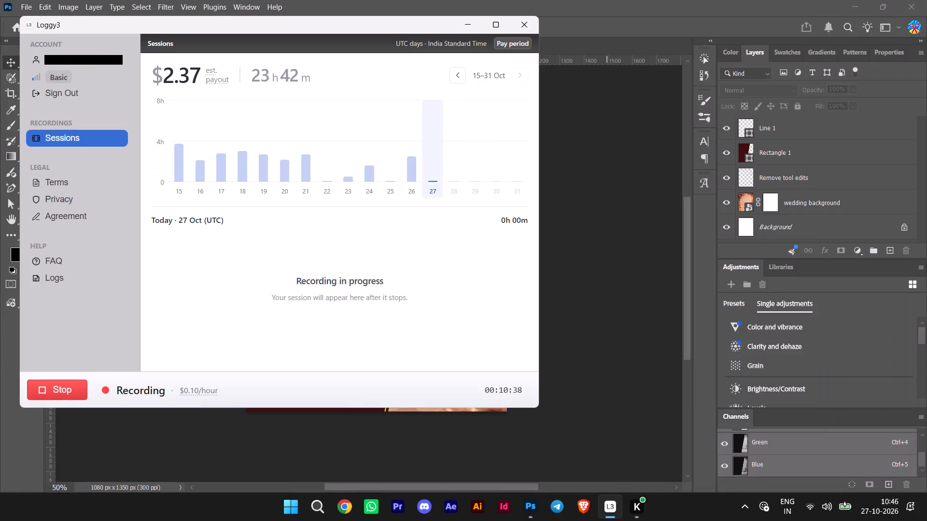
{"action": "left_click", "coordinate": [469, 26]}
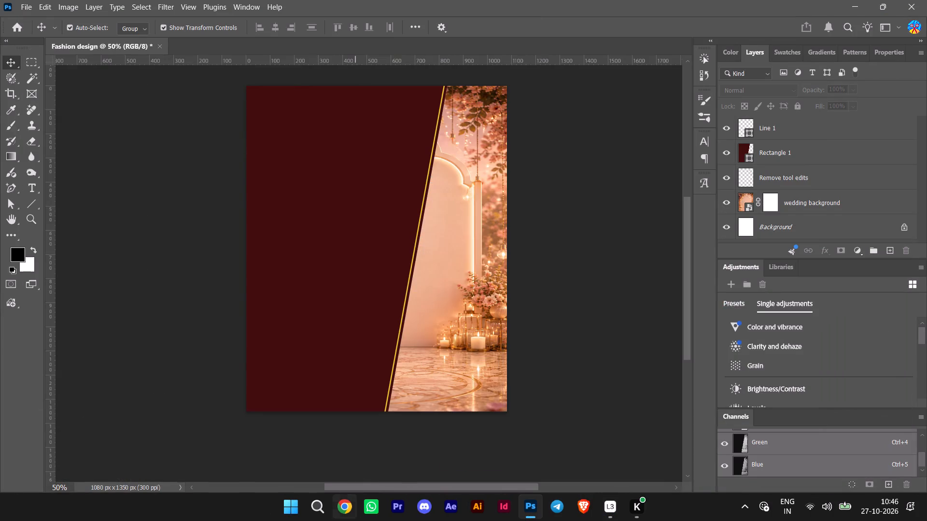
{"action": "left_click", "coordinate": [323, 508]}
{"action": "left_click", "coordinate": [334, 167]}
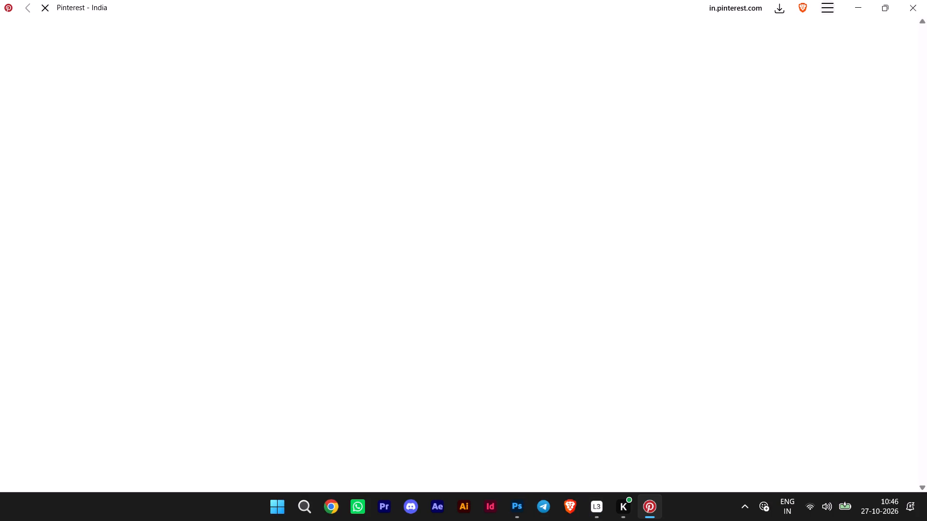
Browse the Pinterest home feed for a full-length couple image in festive dress.
{"action": "scroll", "coordinate": [422, 256], "scroll_direction": "down", "scroll_amount": 1}
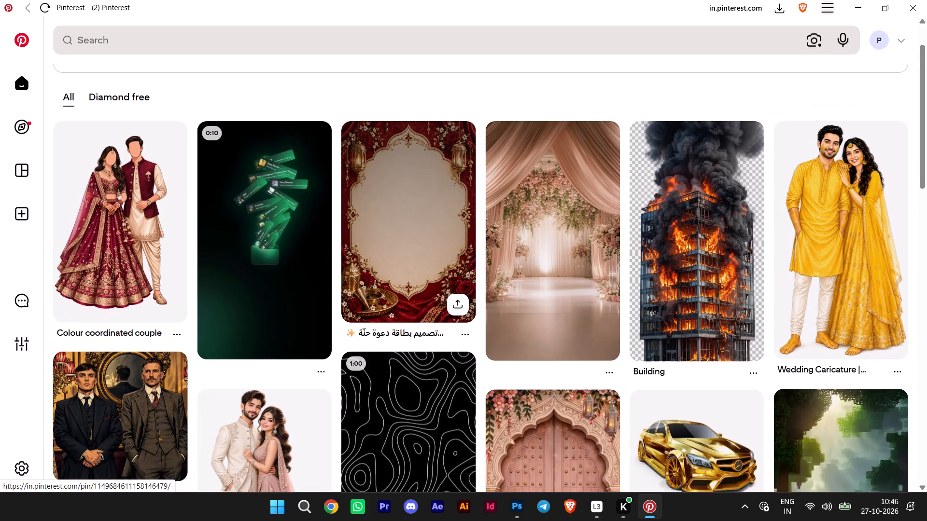
{"action": "scroll", "coordinate": [422, 256], "scroll_direction": "down", "scroll_amount": 1}
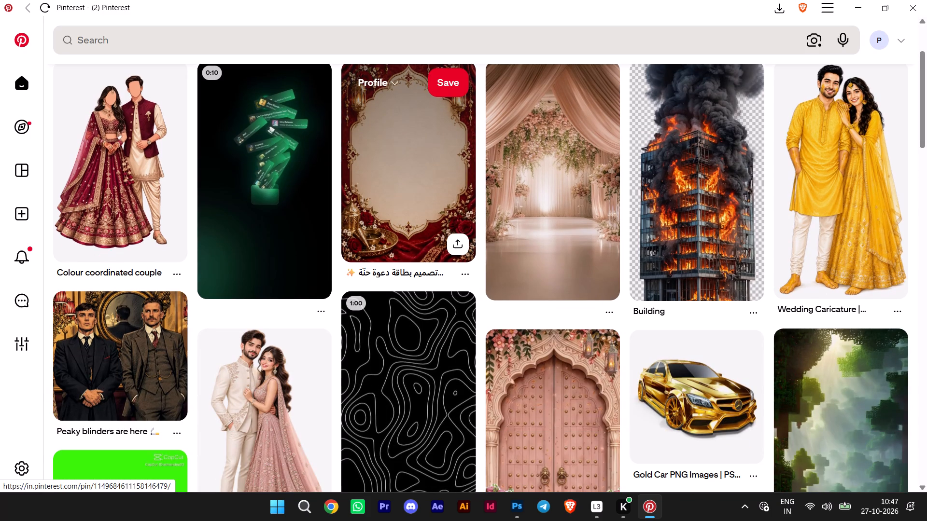
{"action": "scroll", "coordinate": [426, 256], "scroll_direction": "up", "scroll_amount": 2}
{"action": "scroll", "coordinate": [426, 256], "scroll_direction": "down", "scroll_amount": 8}
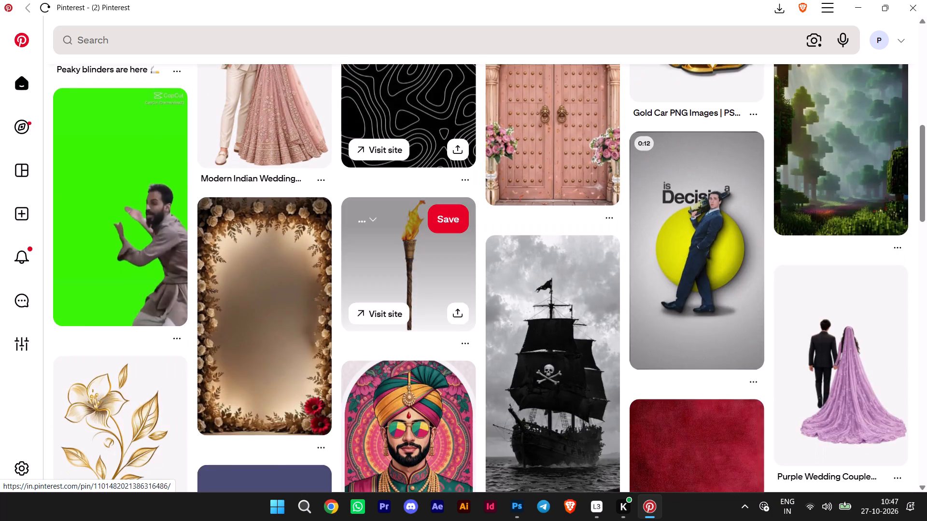
{"action": "scroll", "coordinate": [426, 256], "scroll_direction": "up", "scroll_amount": 12}
Reopen the recent search "Diwali dress couple", browse its results for a full-length couple, and go back to the home feed.
{"action": "left_click", "coordinate": [256, 47]}
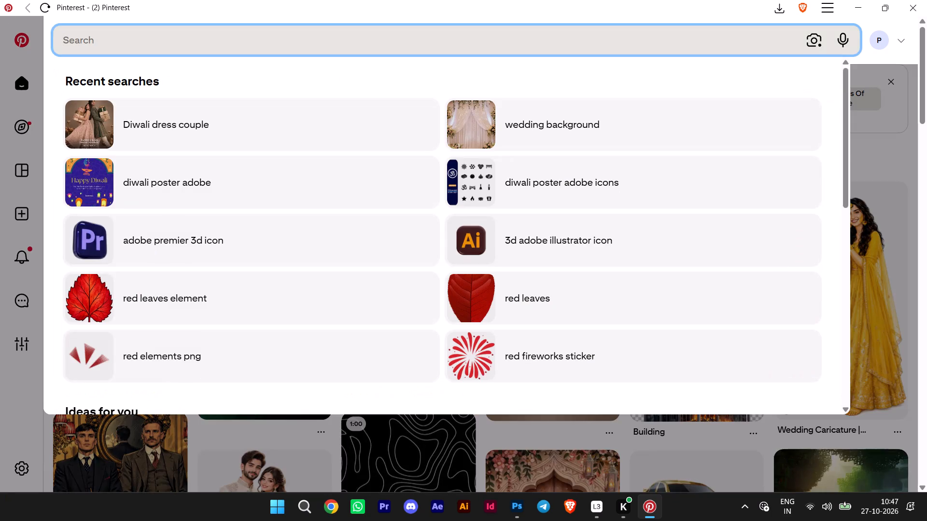
{"action": "left_click", "coordinate": [246, 127]}
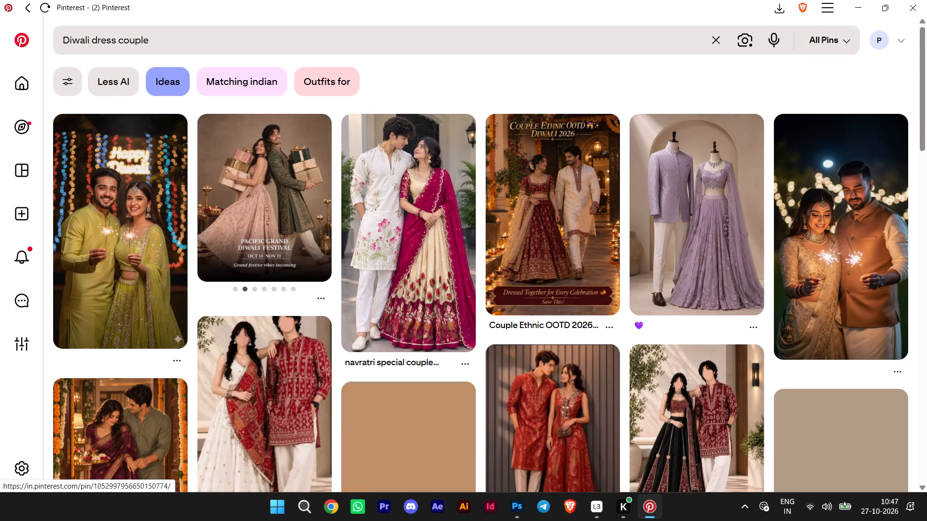
{"action": "scroll", "coordinate": [473, 207], "scroll_direction": "down", "scroll_amount": 4}
{"action": "scroll", "coordinate": [474, 209], "scroll_direction": "up", "scroll_amount": 1}
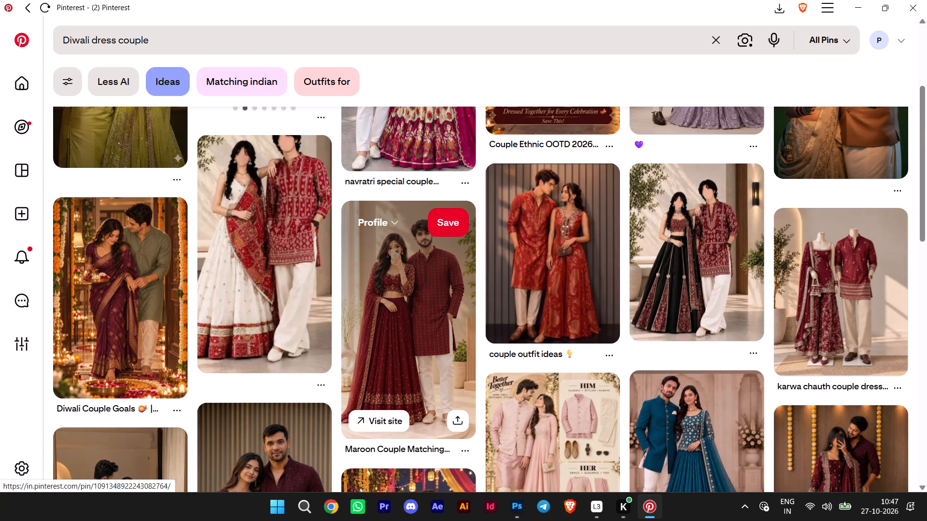
{"action": "scroll", "coordinate": [474, 209], "scroll_direction": "down", "scroll_amount": 6}
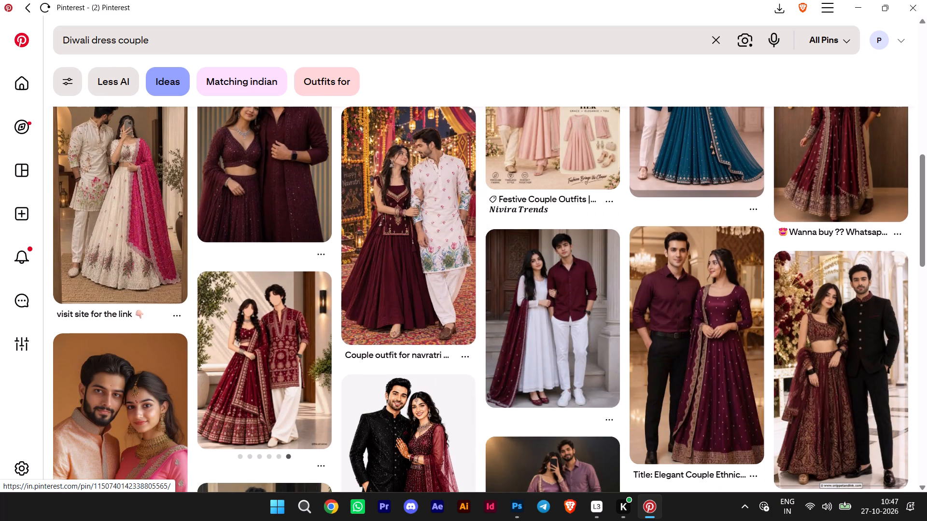
{"action": "scroll", "coordinate": [474, 209], "scroll_direction": "down", "scroll_amount": 6}
{"action": "scroll", "coordinate": [474, 209], "scroll_direction": "up", "scroll_amount": 3}
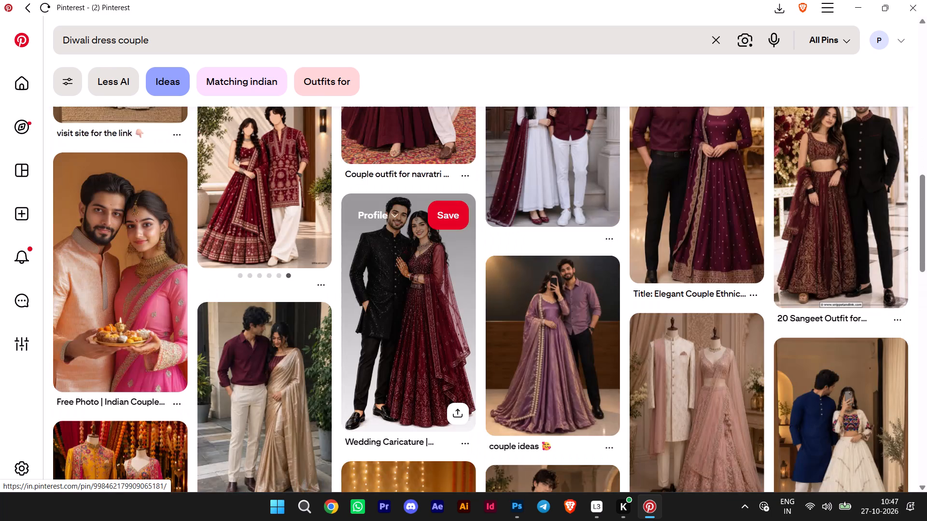
{"action": "scroll", "coordinate": [512, 219], "scroll_direction": "down", "scroll_amount": 1}
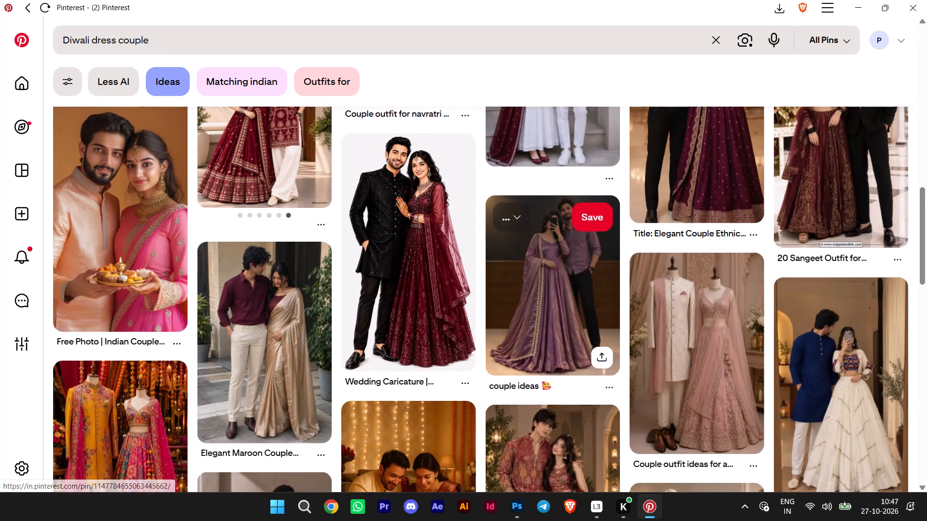
{"action": "left_click", "coordinate": [512, 219]}
{"action": "scroll", "coordinate": [512, 219], "scroll_direction": "down", "scroll_amount": 4}
{"action": "scroll", "coordinate": [512, 219], "scroll_direction": "up", "scroll_amount": 6}
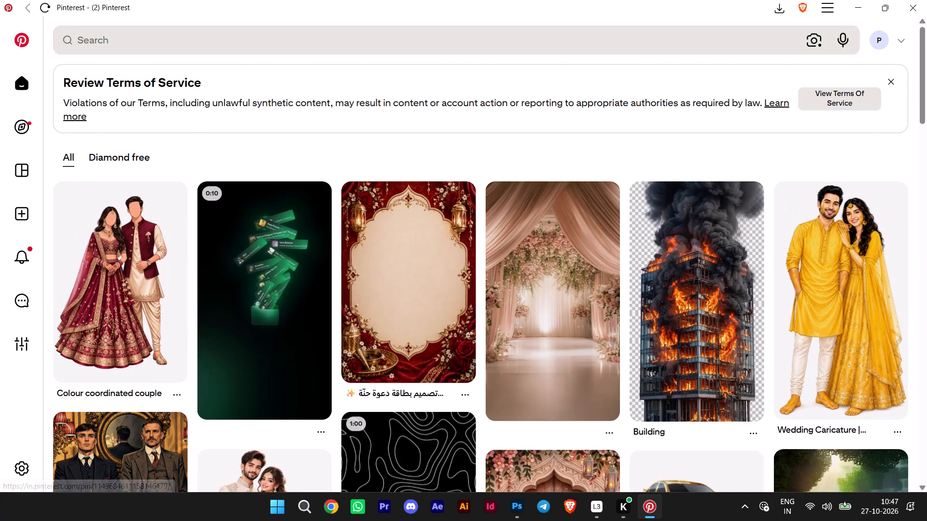
Run the recent search "Diwali dress couple" again, scan its outfit pins, and return to the home feed.
{"action": "left_click", "coordinate": [208, 30]}
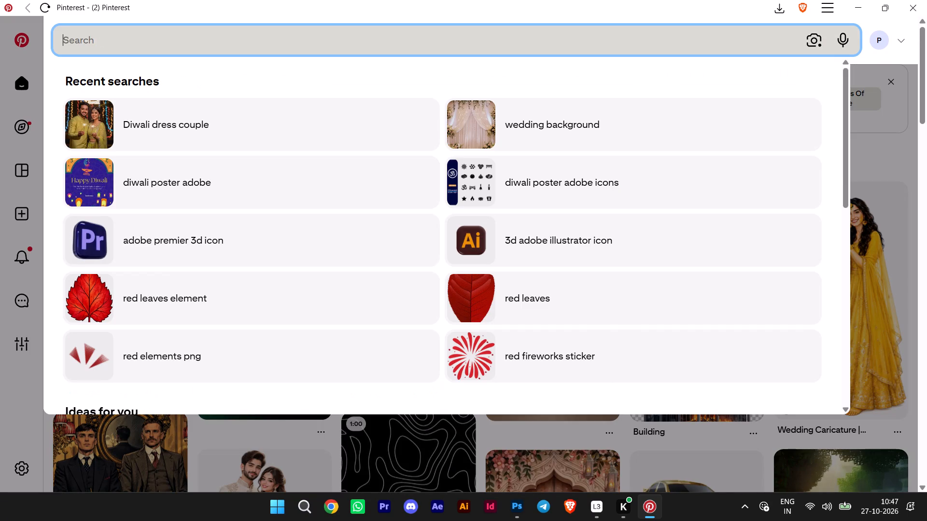
{"action": "triple_click", "coordinate": [208, 119]}
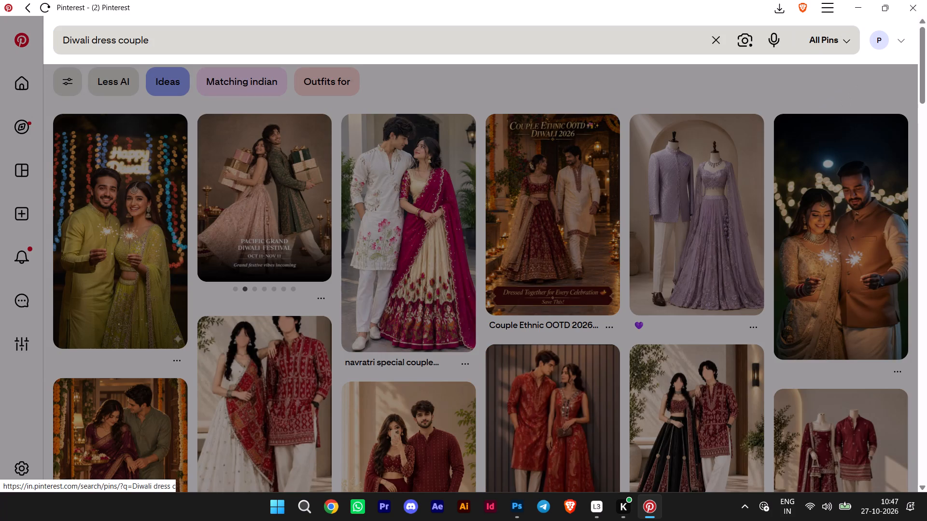
{"action": "scroll", "coordinate": [521, 173], "scroll_direction": "down", "scroll_amount": 9}
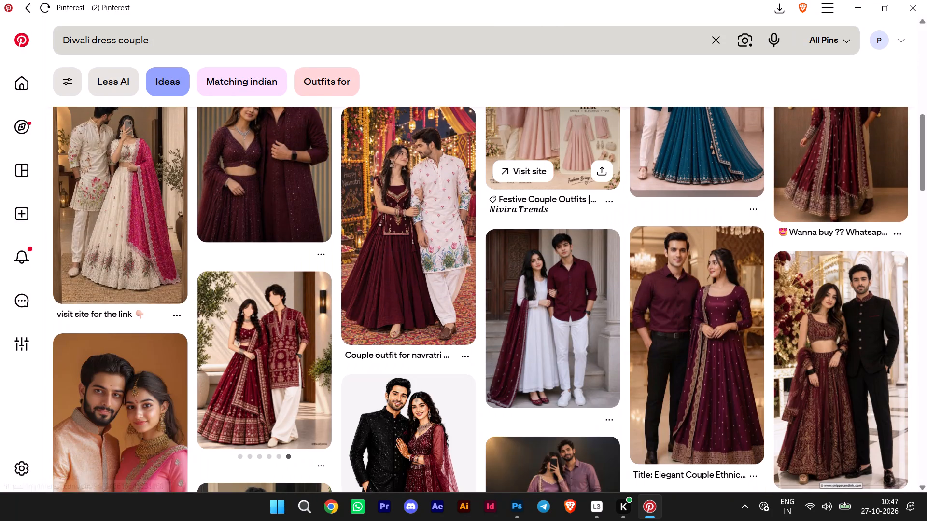
{"action": "scroll", "coordinate": [554, 207], "scroll_direction": "down", "scroll_amount": 4}
{"action": "double_click", "coordinate": [580, 220]}
Browse far down the home feed, examining the couple illustrations and wedding caricatures for a full-length pair in festive dress.
{"action": "scroll", "coordinate": [580, 220], "scroll_direction": "down", "scroll_amount": 3}
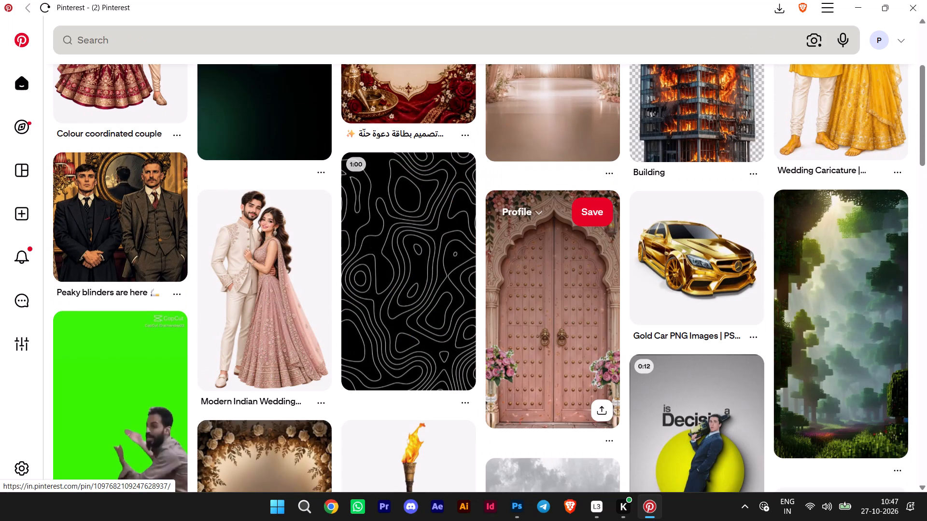
{"action": "scroll", "coordinate": [584, 231], "scroll_direction": "down", "scroll_amount": 3}
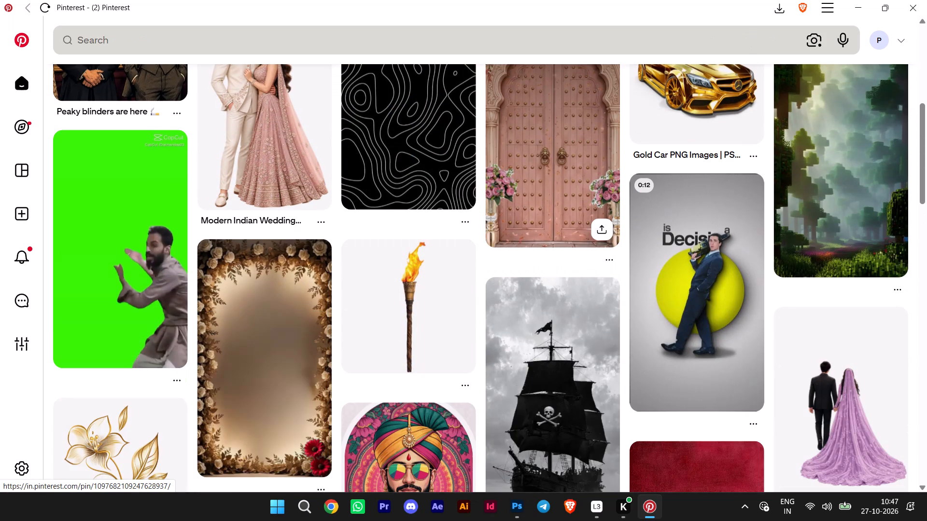
{"action": "scroll", "coordinate": [584, 231], "scroll_direction": "down", "scroll_amount": 5}
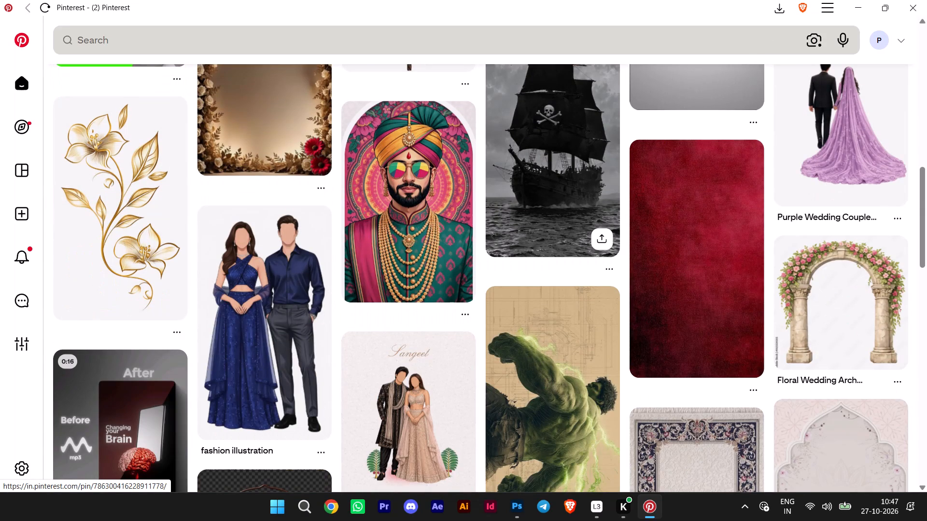
{"action": "scroll", "coordinate": [584, 231], "scroll_direction": "up", "scroll_amount": 5}
{"action": "scroll", "coordinate": [584, 231], "scroll_direction": "down", "scroll_amount": 10}
{"action": "scroll", "coordinate": [589, 278], "scroll_direction": "down", "scroll_amount": 5}
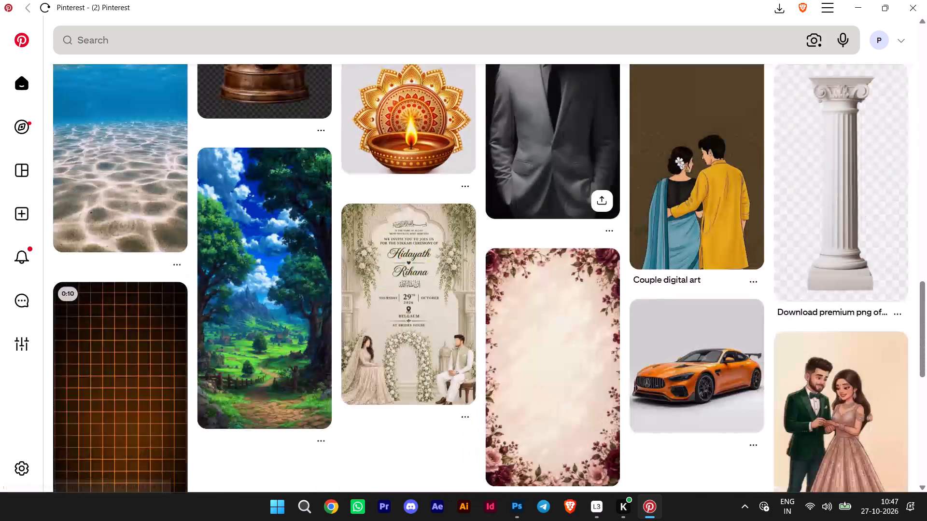
{"action": "scroll", "coordinate": [589, 278], "scroll_direction": "up", "scroll_amount": 6}
{"action": "scroll", "coordinate": [581, 273], "scroll_direction": "down", "scroll_amount": 8}
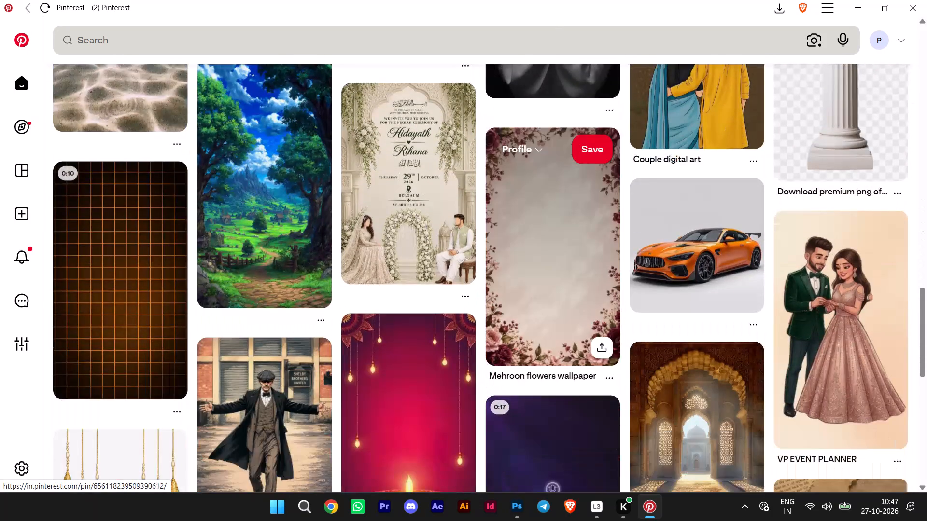
{"action": "scroll", "coordinate": [581, 272], "scroll_direction": "down", "scroll_amount": 10}
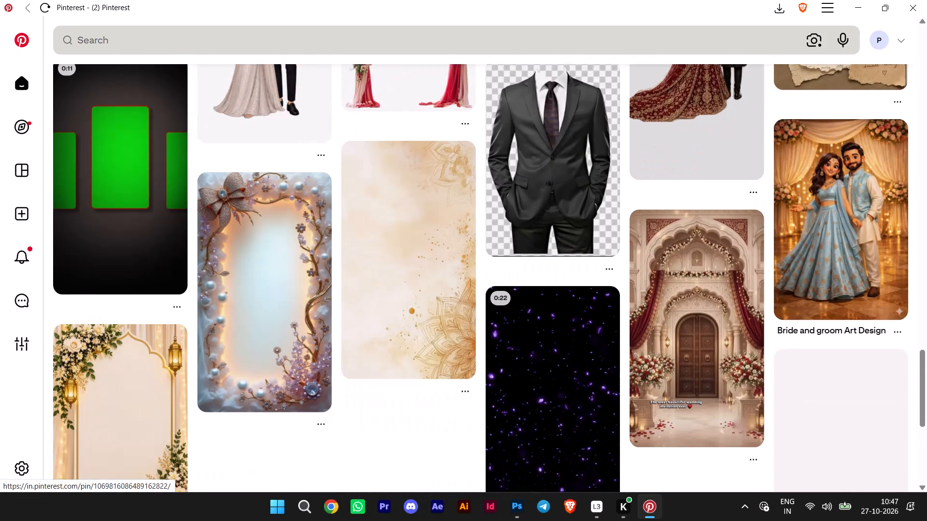
{"action": "scroll", "coordinate": [581, 260], "scroll_direction": "up", "scroll_amount": 3}
{"action": "scroll", "coordinate": [583, 252], "scroll_direction": "down", "scroll_amount": 6}
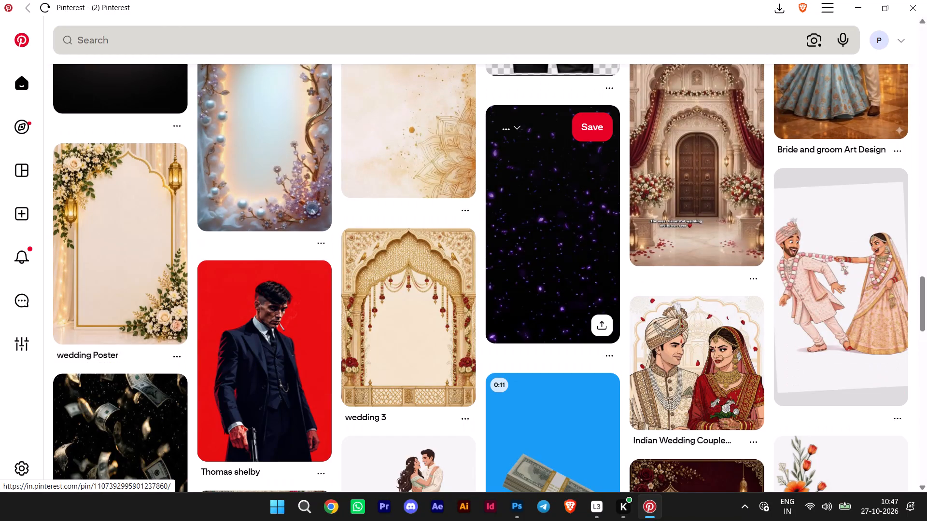
{"action": "scroll", "coordinate": [583, 259], "scroll_direction": "down", "scroll_amount": 5}
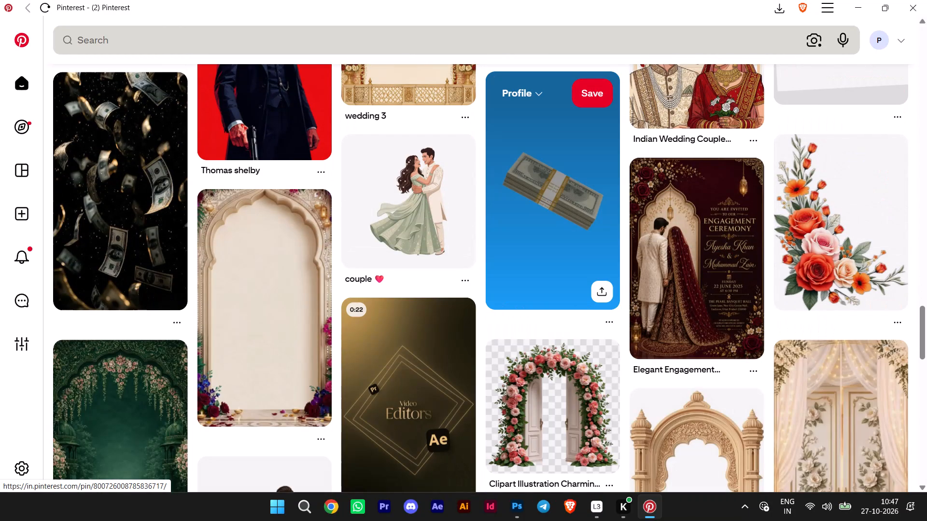
{"action": "scroll", "coordinate": [584, 264], "scroll_direction": "down", "scroll_amount": 5}
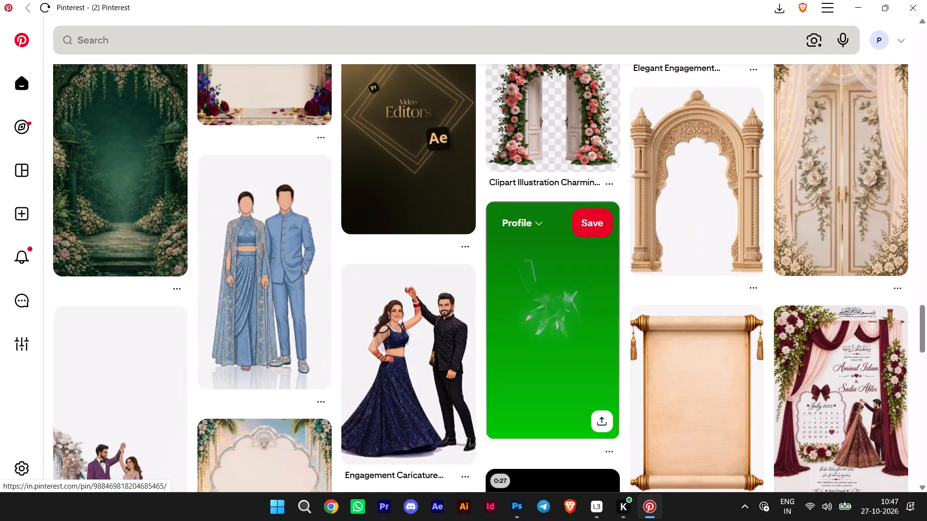
{"action": "scroll", "coordinate": [584, 267], "scroll_direction": "down", "scroll_amount": 5}
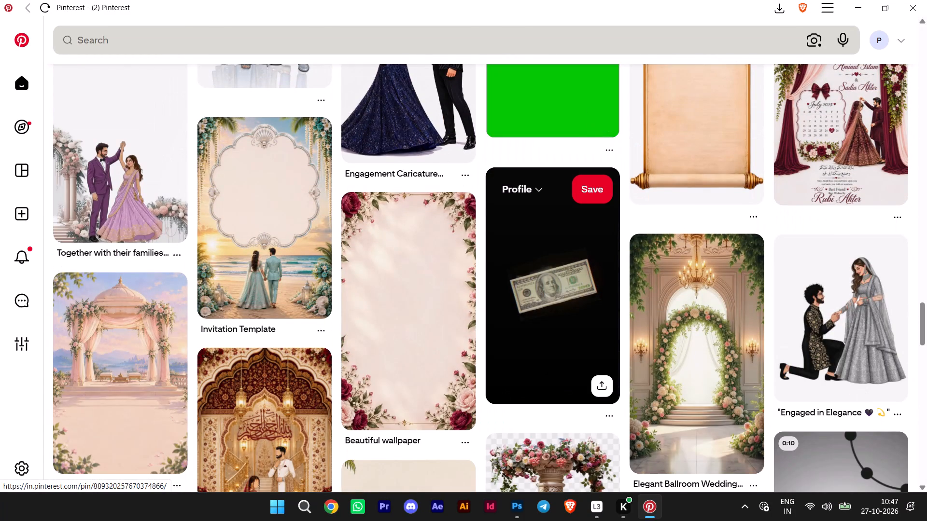
{"action": "scroll", "coordinate": [584, 267], "scroll_direction": "down", "scroll_amount": 8}
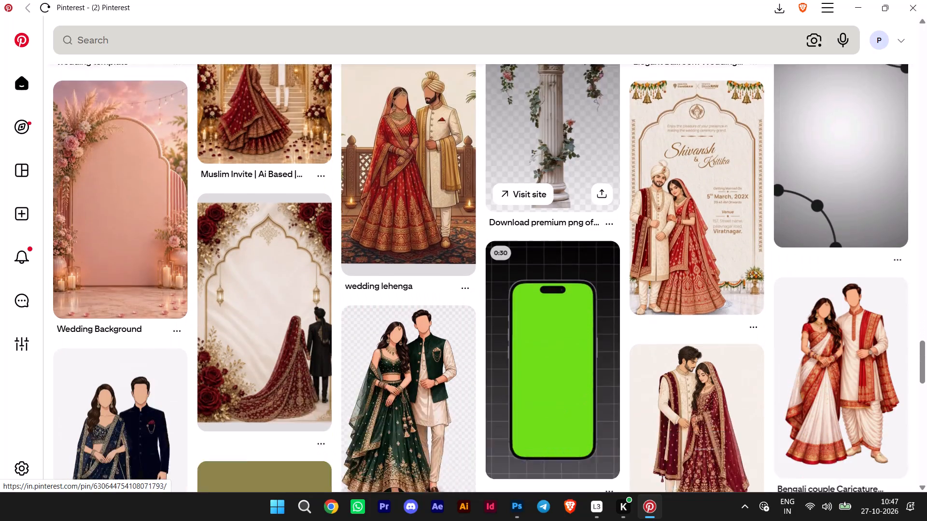
{"action": "scroll", "coordinate": [584, 267], "scroll_direction": "down", "scroll_amount": 4}
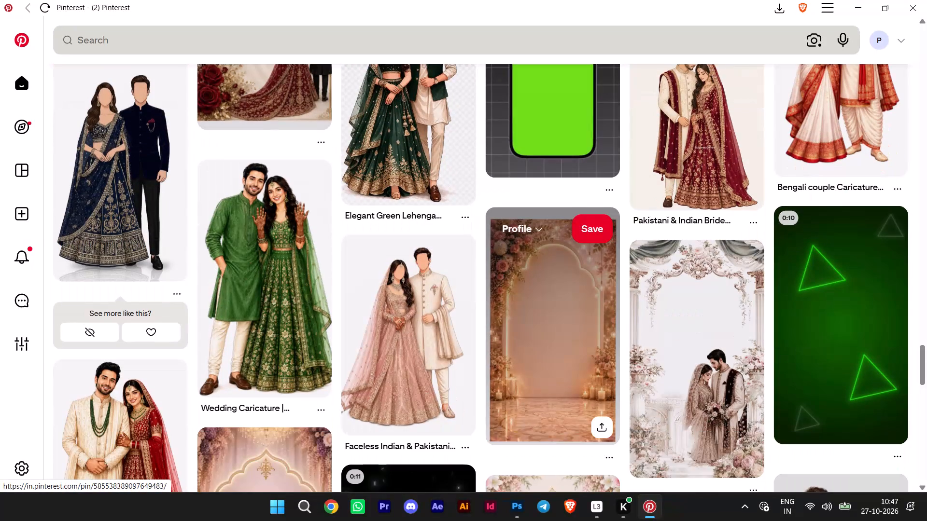
{"action": "scroll", "coordinate": [584, 267], "scroll_direction": "down", "scroll_amount": 3}
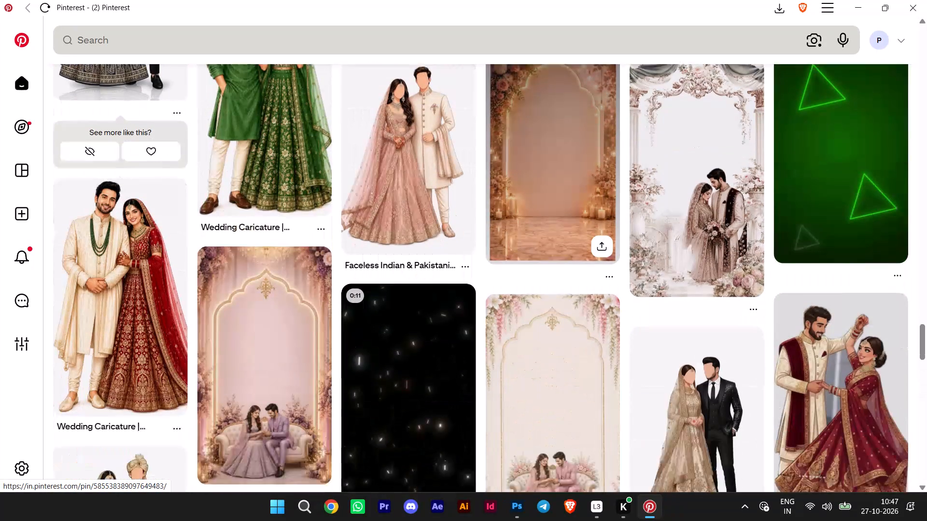
{"action": "scroll", "coordinate": [594, 260], "scroll_direction": "down", "scroll_amount": 1}
{"action": "scroll", "coordinate": [650, 273], "scroll_direction": "up", "scroll_amount": 4}
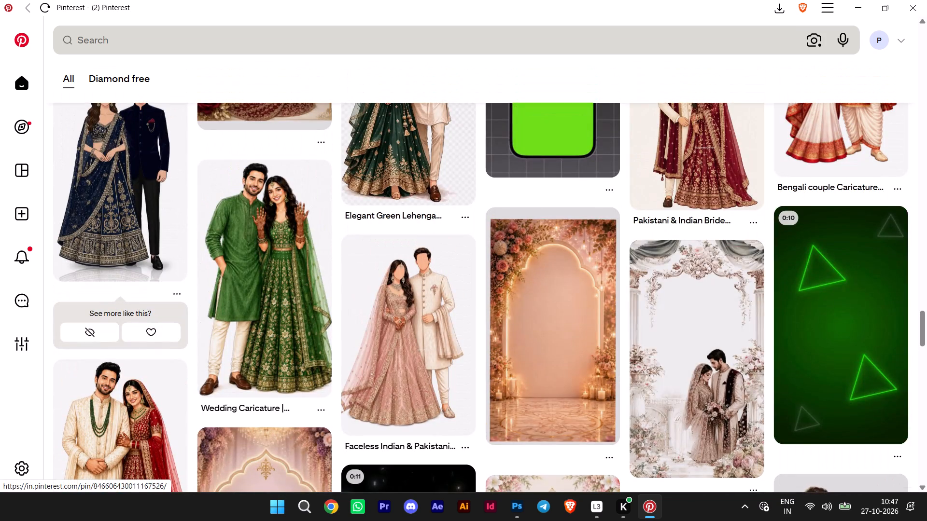
Reopen the "Diwali dress couple" search and look through its results down to the related searches for a suitable full-length couple.
{"action": "left_click", "coordinate": [183, 47]}
{"action": "left_click", "coordinate": [183, 111]}
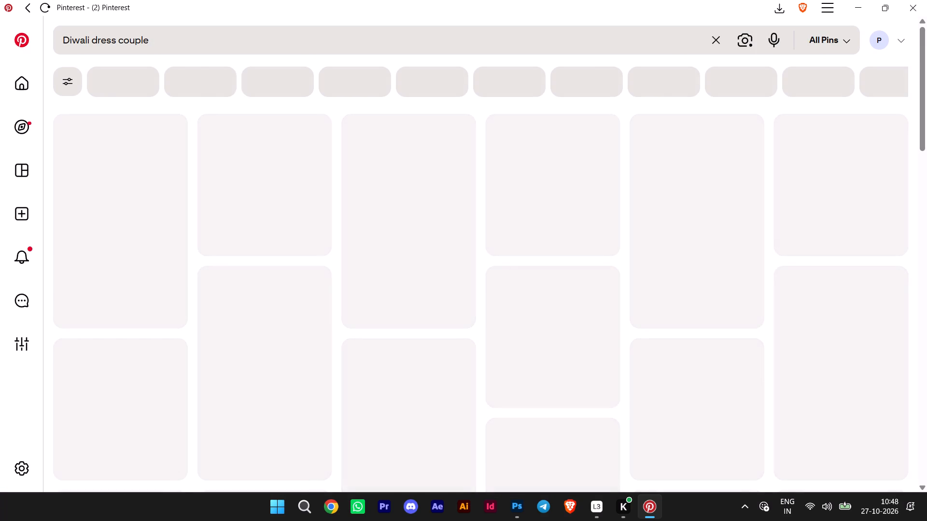
{"action": "scroll", "coordinate": [193, 122], "scroll_direction": "down", "scroll_amount": 6}
{"action": "scroll", "coordinate": [272, 178], "scroll_direction": "down", "scroll_amount": 11}
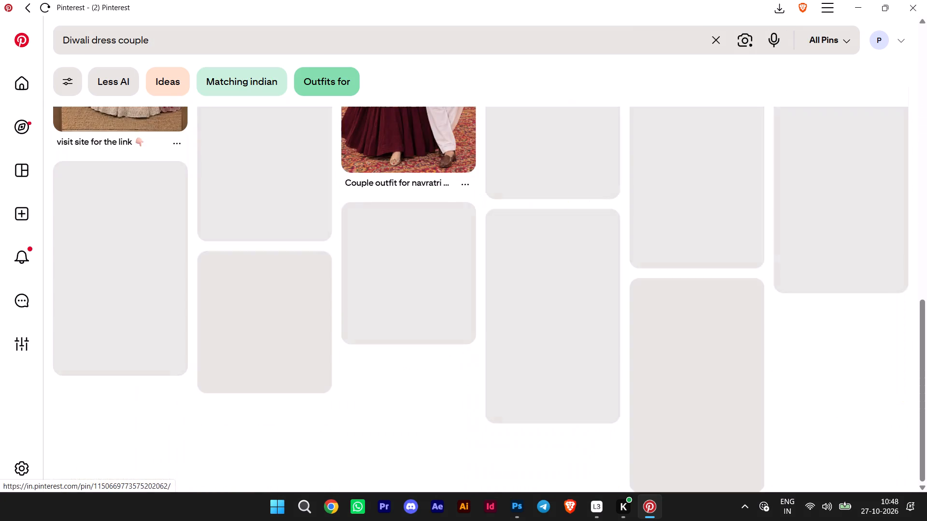
{"action": "scroll", "coordinate": [405, 230], "scroll_direction": "down", "scroll_amount": 6}
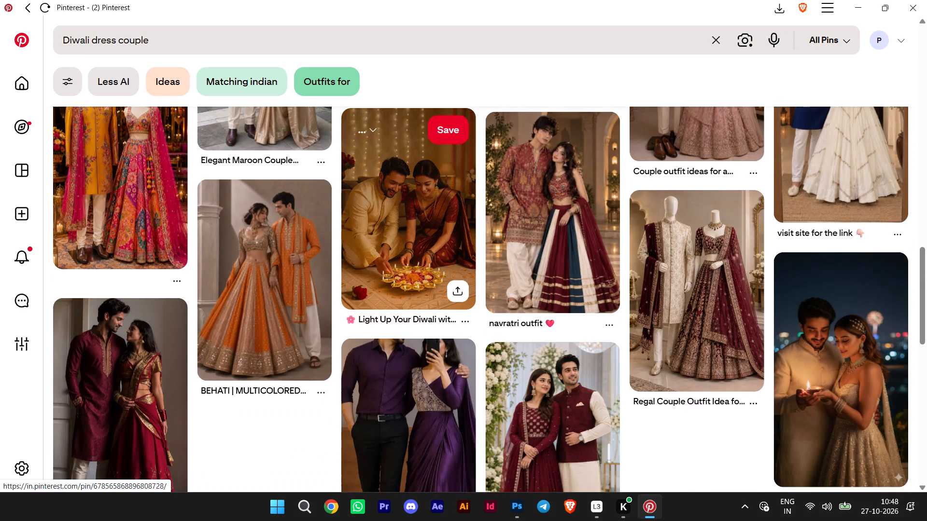
{"action": "scroll", "coordinate": [402, 236], "scroll_direction": "down", "scroll_amount": 12}
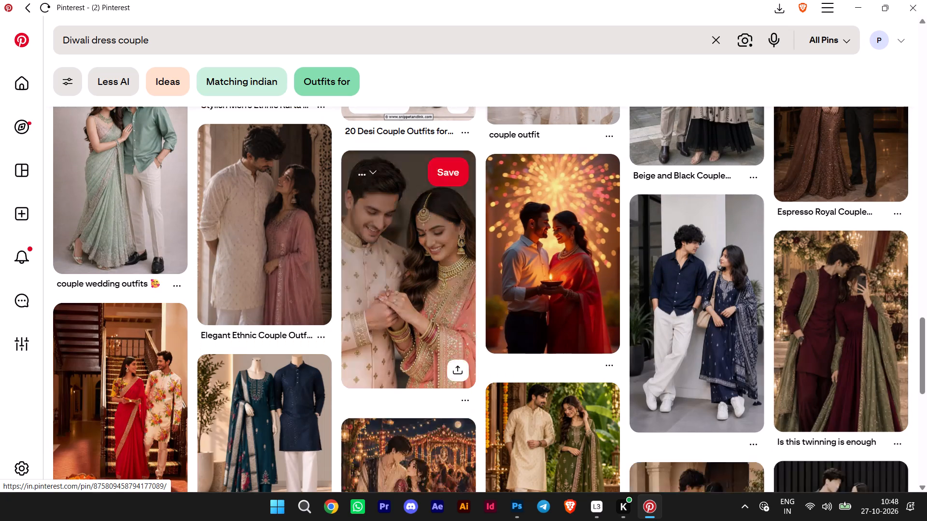
{"action": "scroll", "coordinate": [402, 236], "scroll_direction": "down", "scroll_amount": 6}
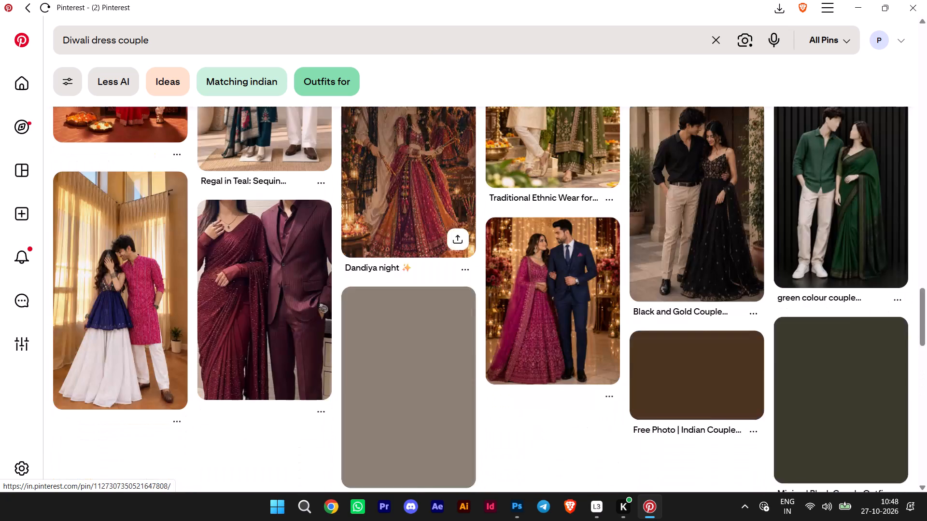
{"action": "scroll", "coordinate": [402, 237], "scroll_direction": "down", "scroll_amount": 11}
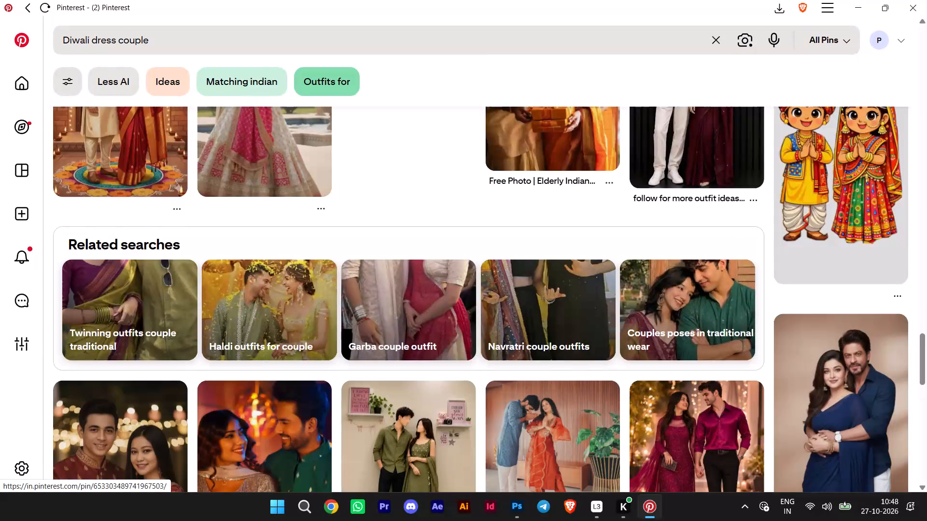
{"action": "scroll", "coordinate": [400, 242], "scroll_direction": "down", "scroll_amount": 6}
{"action": "scroll", "coordinate": [400, 242], "scroll_direction": "up", "scroll_amount": 5}
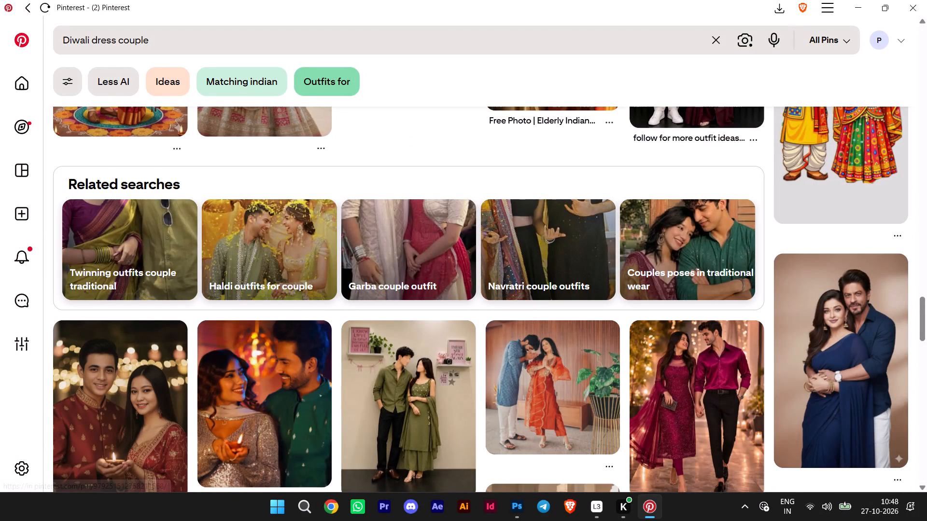
Open the related search "Twinning outfits couple traditional" and browse its results for a suitable full-length couple.
{"action": "left_click", "coordinate": [168, 256]}
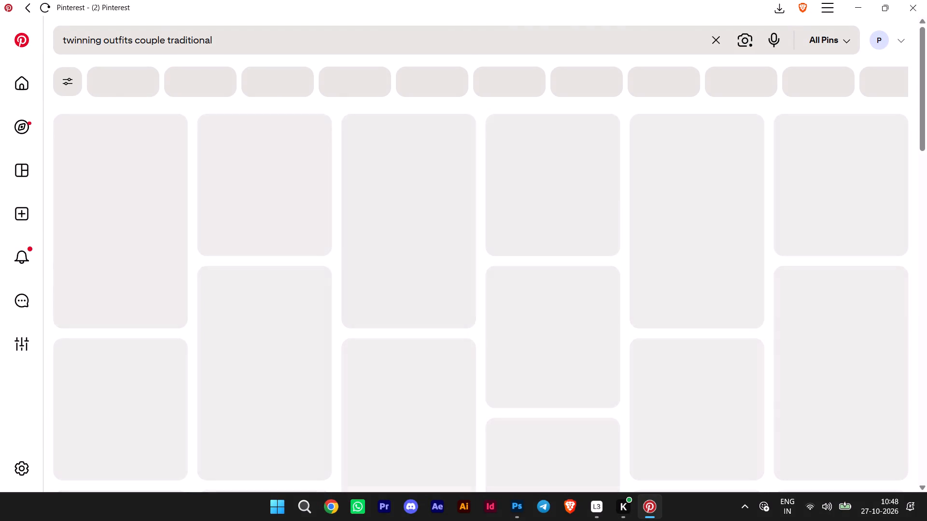
{"action": "scroll", "coordinate": [383, 212], "scroll_direction": "down", "scroll_amount": 3}
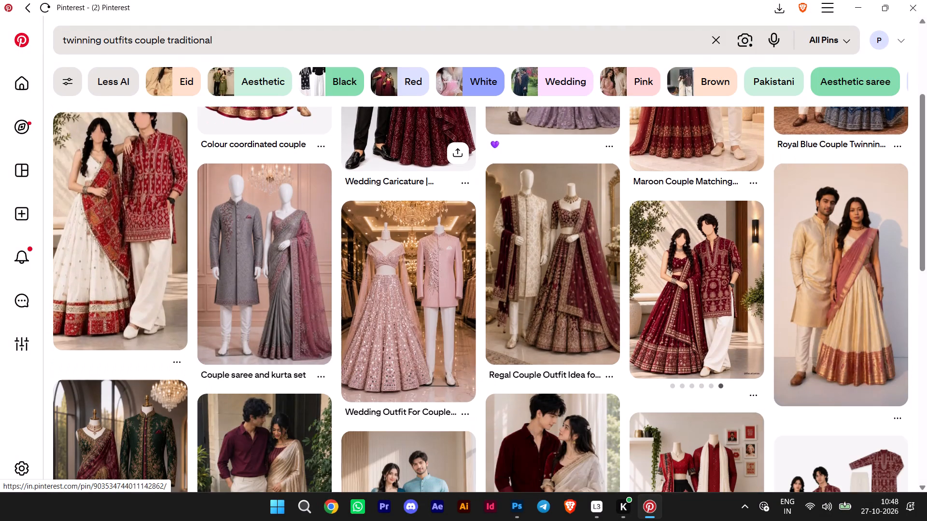
{"action": "scroll", "coordinate": [383, 212], "scroll_direction": "down", "scroll_amount": 2}
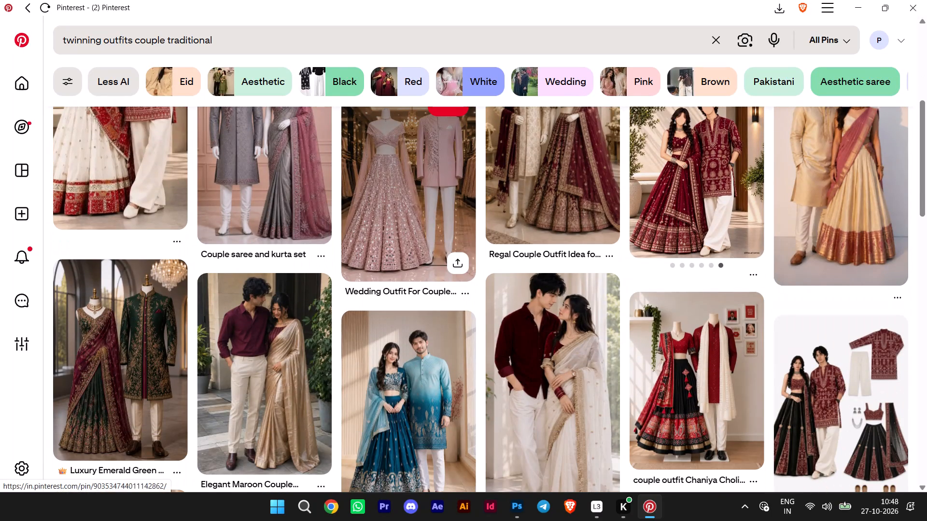
{"action": "left_click", "coordinate": [99, 89]}
{"action": "double_click", "coordinate": [228, 177]}
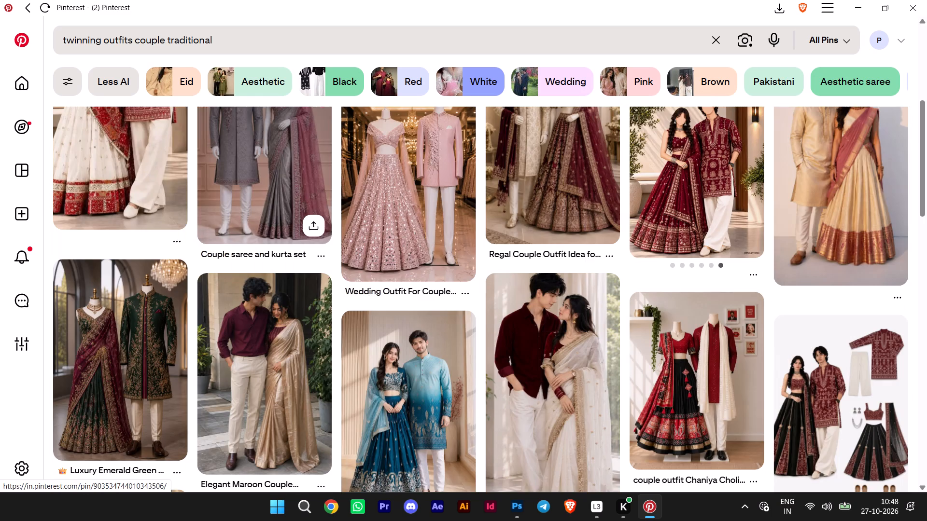
{"action": "scroll", "coordinate": [244, 180], "scroll_direction": "down", "scroll_amount": 4}
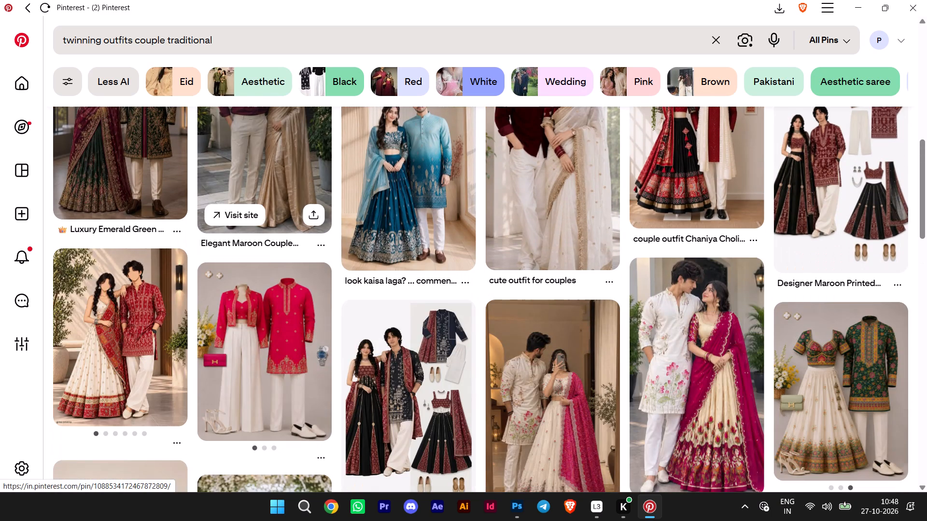
{"action": "scroll", "coordinate": [244, 180], "scroll_direction": "down", "scroll_amount": 7}
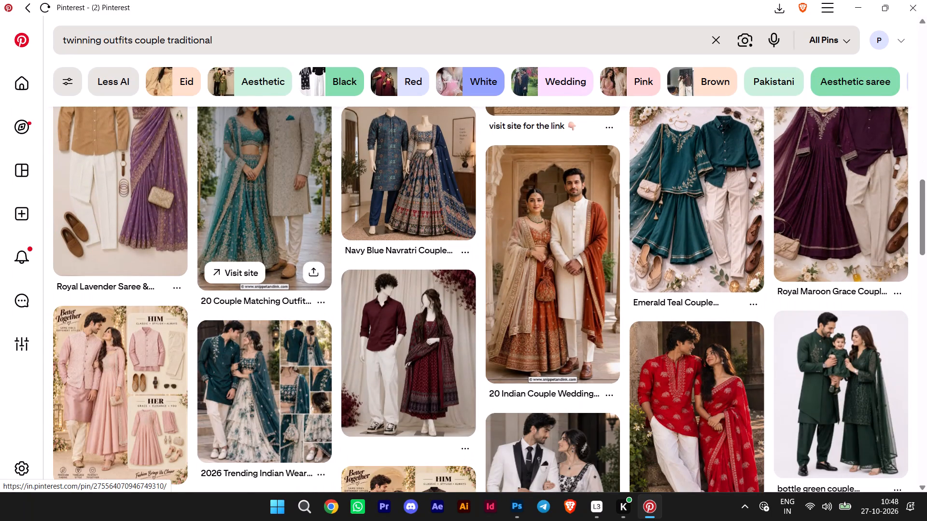
{"action": "scroll", "coordinate": [244, 180], "scroll_direction": "down", "scroll_amount": 1}
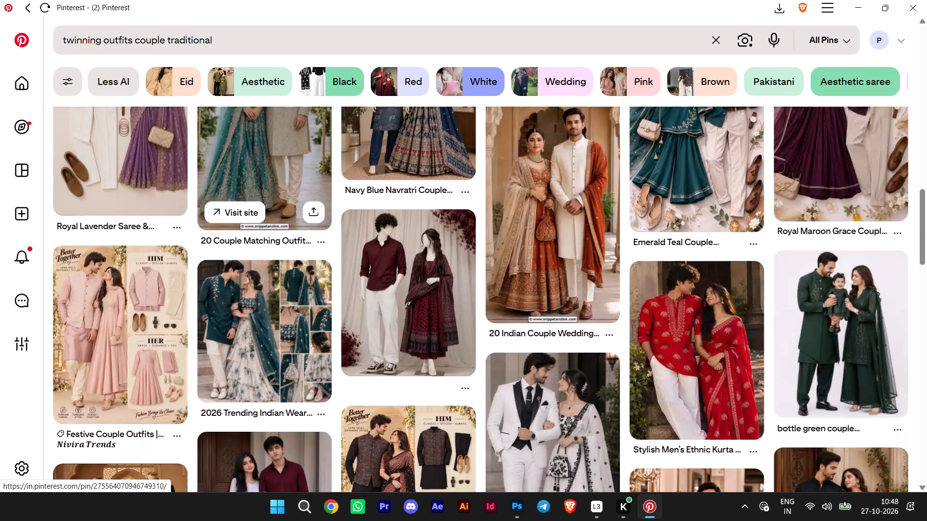
{"action": "scroll", "coordinate": [244, 180], "scroll_direction": "down", "scroll_amount": 2}
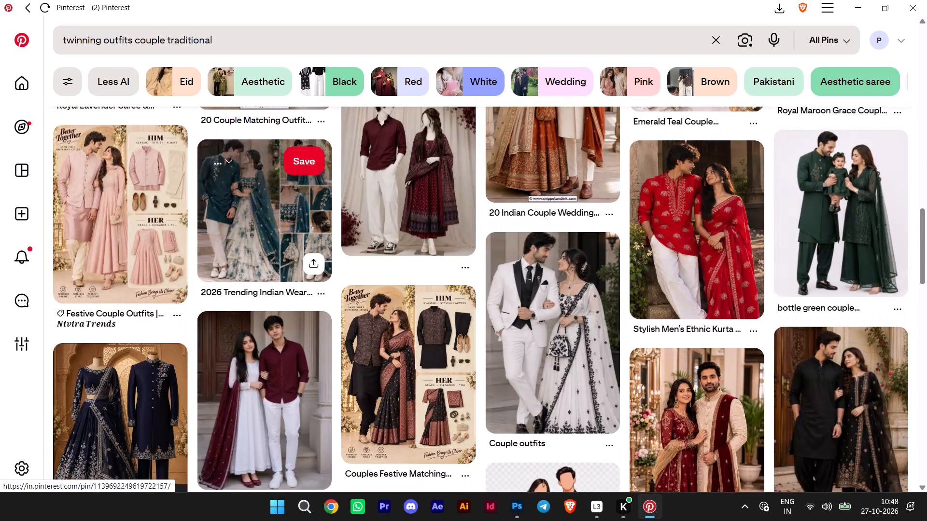
{"action": "scroll", "coordinate": [244, 180], "scroll_direction": "down", "scroll_amount": 1}
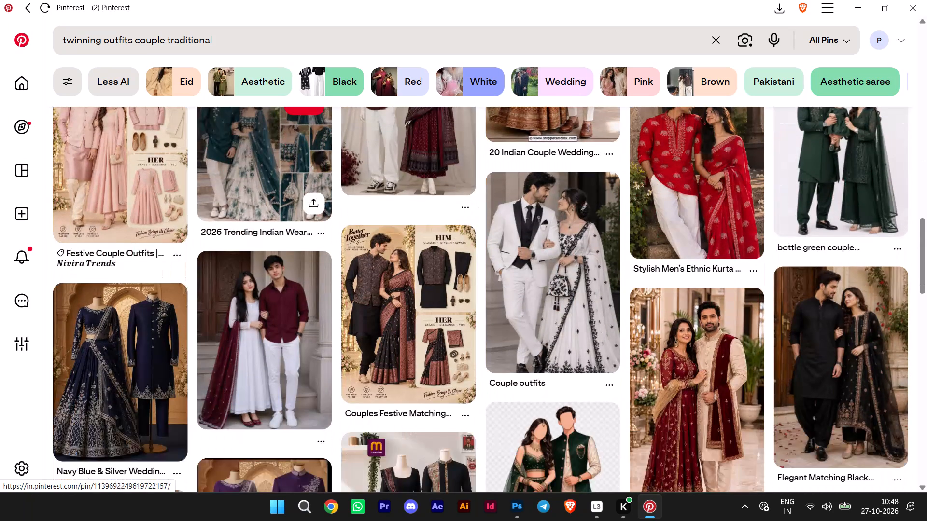
Open the "Stylish Men's Ethnic Kurta" pin of the couple in red and return to the twinning outfit results.
{"action": "left_click", "coordinate": [678, 219]}
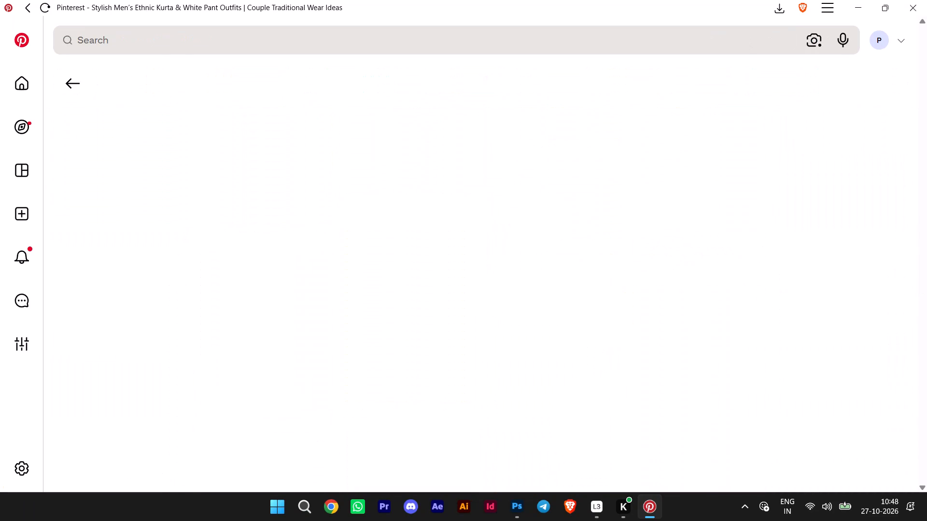
{"action": "double_click", "coordinate": [257, 232]}
{"action": "scroll", "coordinate": [530, 209], "scroll_direction": "down", "scroll_amount": 5}
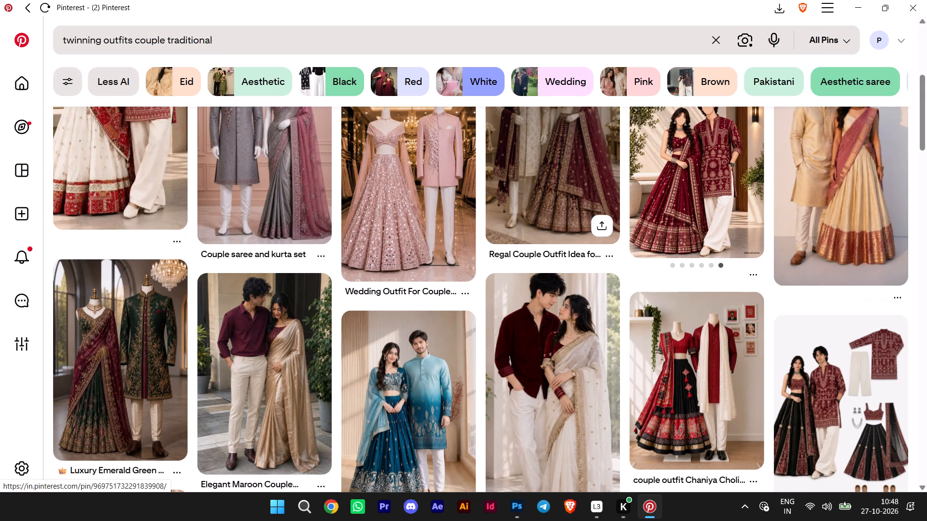
Examine the twinning outfit results again from the top for a full-length couple, and go back to the "Diwali dress couple" results.
{"action": "scroll", "coordinate": [560, 211], "scroll_direction": "up", "scroll_amount": 6}
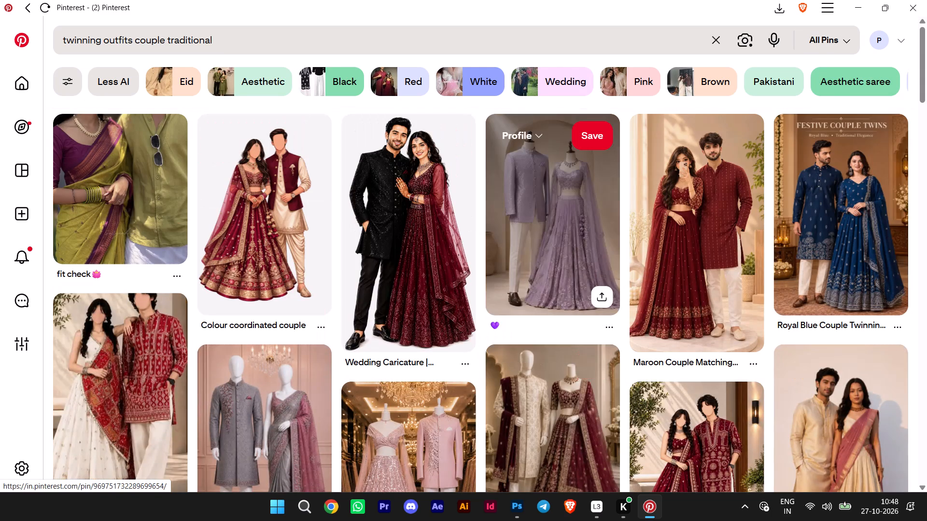
{"action": "scroll", "coordinate": [560, 211], "scroll_direction": "up", "scroll_amount": 4}
{"action": "scroll", "coordinate": [476, 221], "scroll_direction": "down", "scroll_amount": 7}
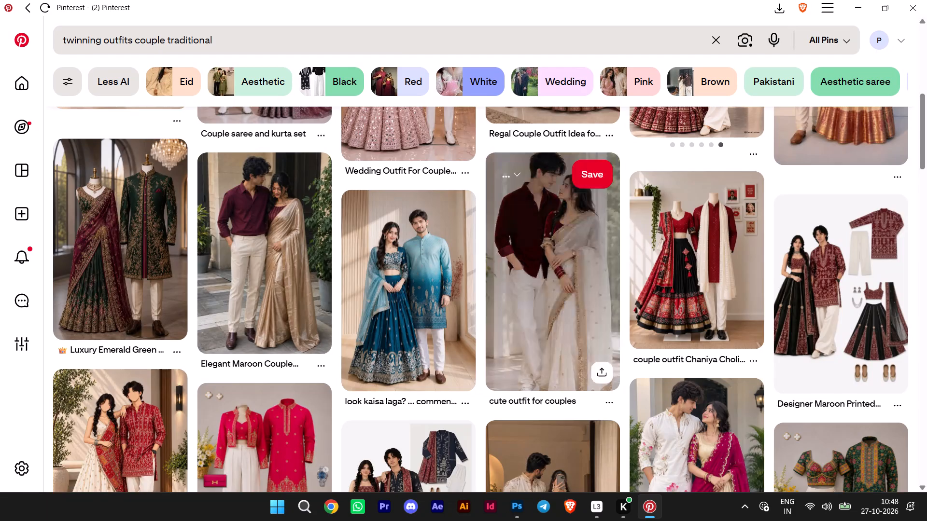
{"action": "scroll", "coordinate": [520, 256], "scroll_direction": "down", "scroll_amount": 11}
{"action": "scroll", "coordinate": [520, 260], "scroll_direction": "up", "scroll_amount": 3}
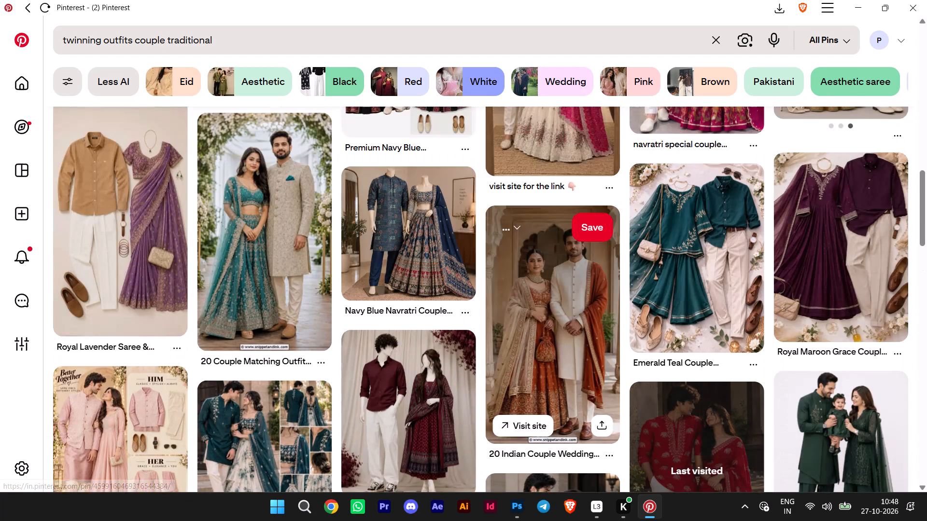
{"action": "scroll", "coordinate": [520, 260], "scroll_direction": "down", "scroll_amount": 7}
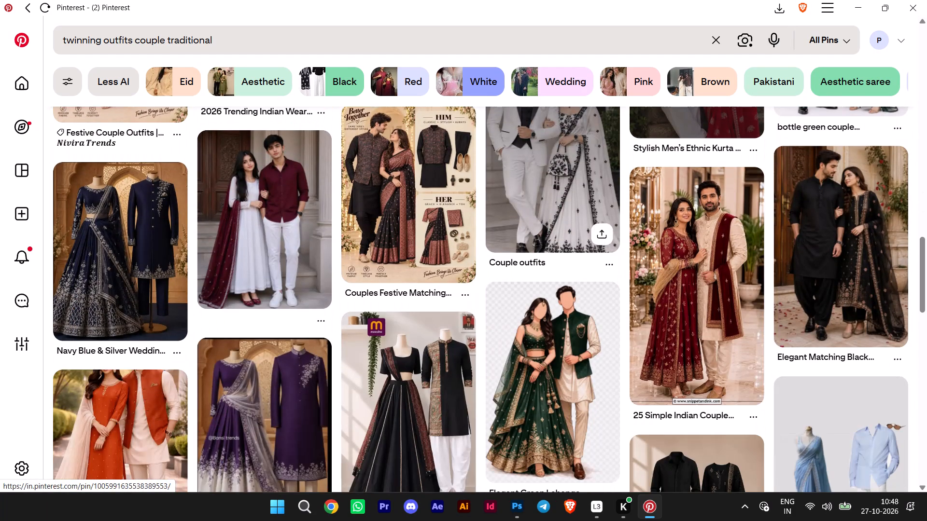
{"action": "scroll", "coordinate": [532, 259], "scroll_direction": "down", "scroll_amount": 8}
{"action": "scroll", "coordinate": [532, 259], "scroll_direction": "up", "scroll_amount": 1}
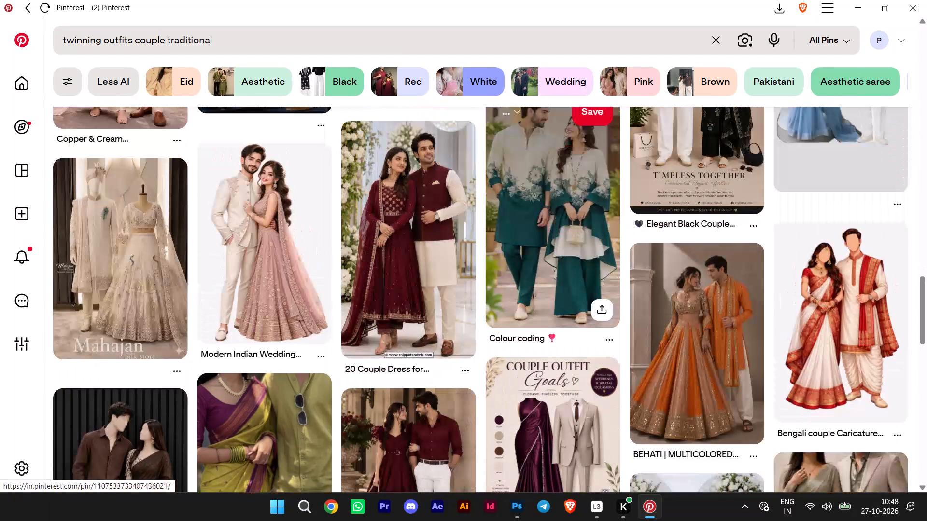
{"action": "scroll", "coordinate": [532, 259], "scroll_direction": "up", "scroll_amount": 2}
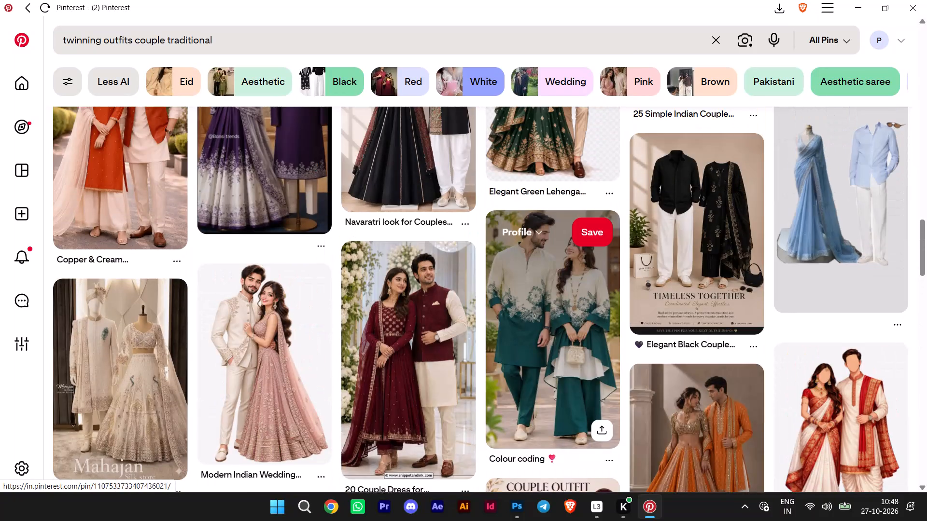
{"action": "scroll", "coordinate": [532, 259], "scroll_direction": "down", "scroll_amount": 7}
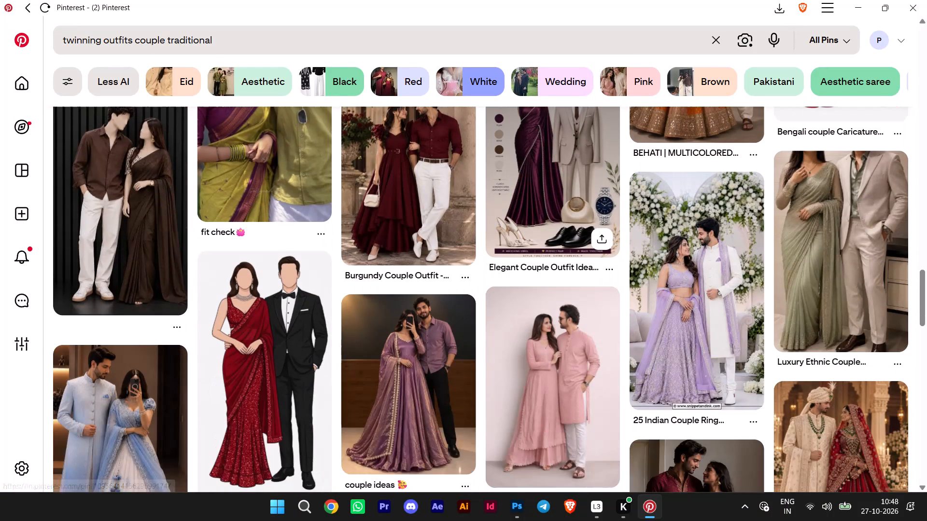
{"action": "scroll", "coordinate": [532, 259], "scroll_direction": "down", "scroll_amount": 1}
{"action": "scroll", "coordinate": [532, 259], "scroll_direction": "up", "scroll_amount": 2}
{"action": "scroll", "coordinate": [532, 259], "scroll_direction": "down", "scroll_amount": 5}
{"action": "double_click", "coordinate": [532, 259]}
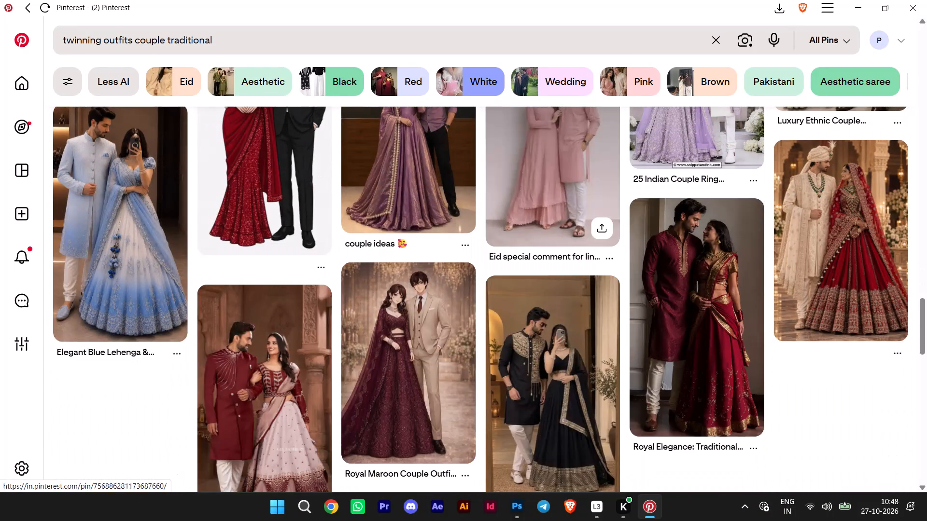
Close the Pinterest app and open the Pinterest website in Chrome through a Google search for "pinterest".
{"action": "left_click", "coordinate": [926, 0]}
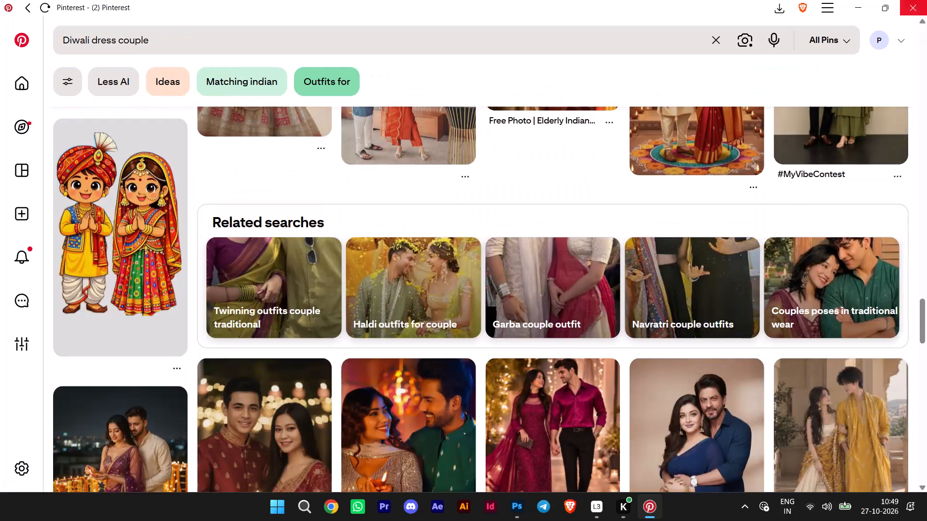
{"action": "left_click", "coordinate": [350, 498]}
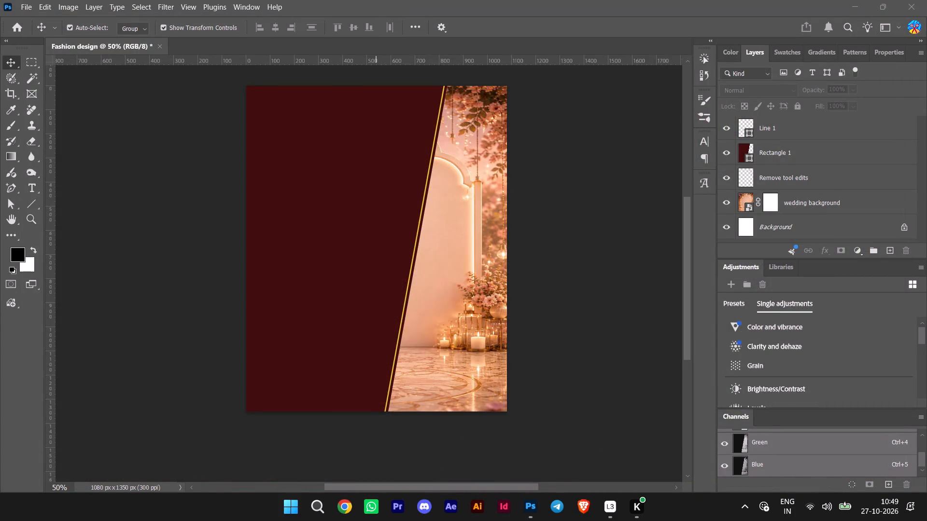
{"action": "left_click", "coordinate": [641, 242]}
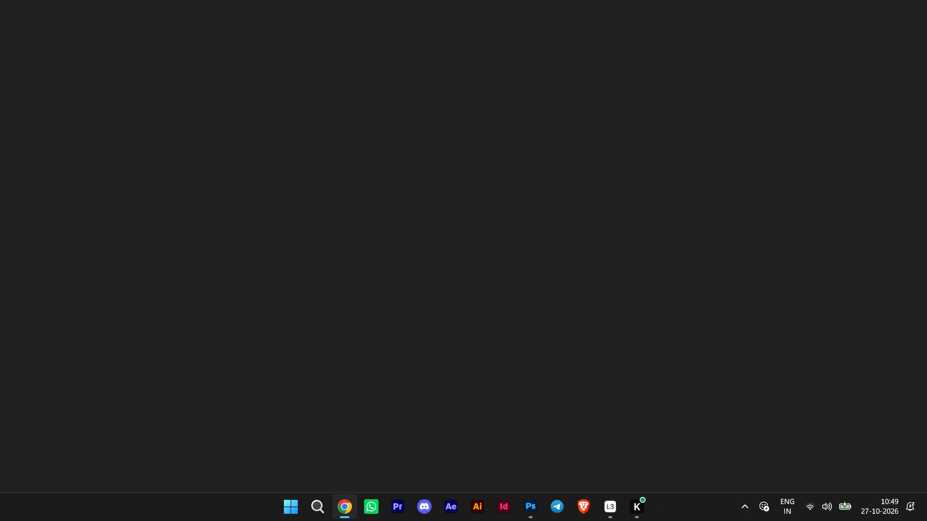
{"action": "double_click", "coordinate": [358, 233]}
{"action": "left_click", "coordinate": [358, 233]}
{"action": "type", "text": "pin"}
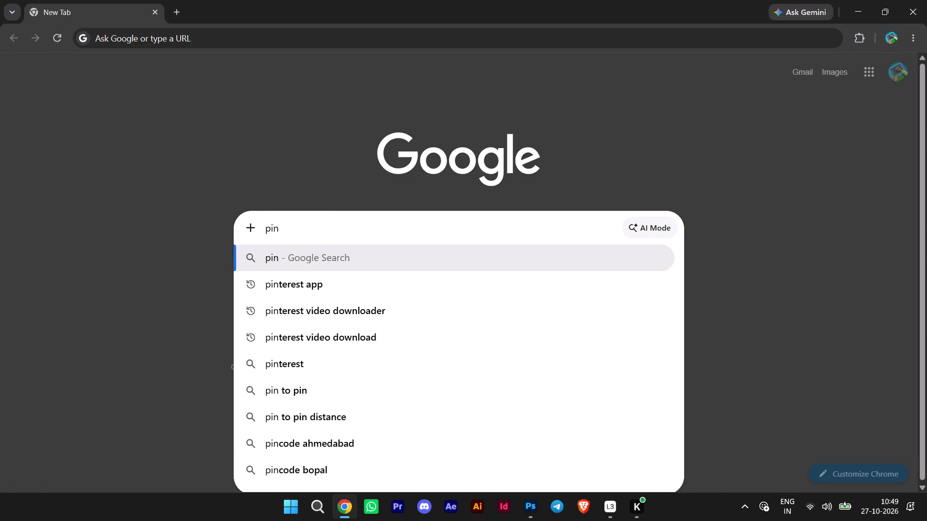
{"action": "key", "text": "Left"}
{"action": "key", "text": "Down"}
{"action": "key", "text": "Down"}
{"action": "key", "text": "Down"}
{"action": "key", "text": "Down"}
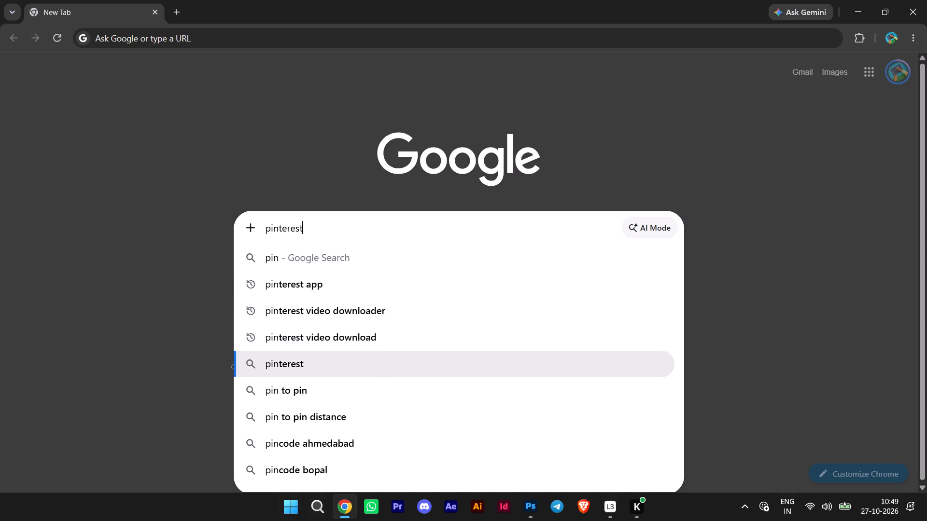
{"action": "key", "text": "Return"}
{"action": "left_click", "coordinate": [154, 185]}
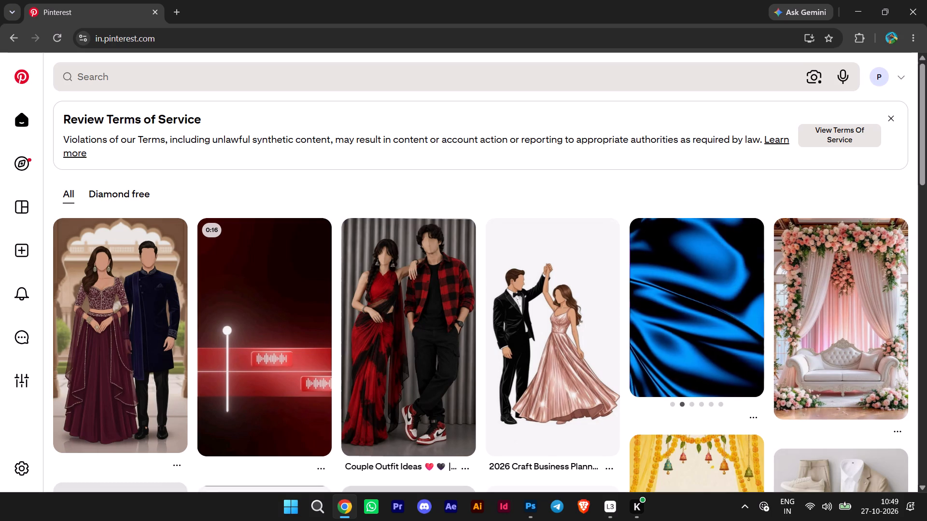
Run the recent search "twinning outfits couple traditional", scan its results, and return to the home feed to browse its pins.
{"action": "left_click", "coordinate": [300, 84]}
{"action": "left_click", "coordinate": [275, 163]}
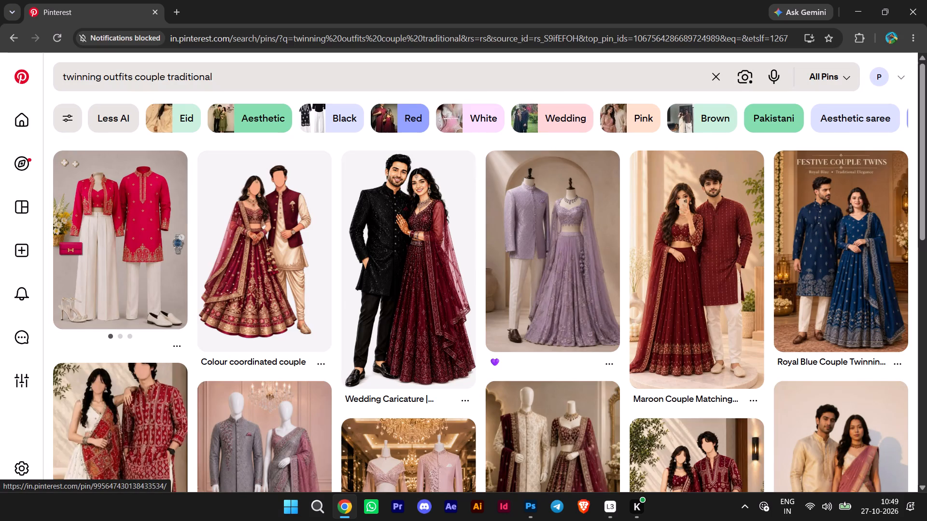
{"action": "scroll", "coordinate": [283, 186], "scroll_direction": "down", "scroll_amount": 6}
{"action": "left_click_drag", "start_coordinate": [294, 202], "coordinate": [299, 196]}
{"action": "left_click_drag", "start_coordinate": [294, 202], "coordinate": [299, 196]}
{"action": "double_click", "coordinate": [299, 196]}
{"action": "scroll", "coordinate": [308, 205], "scroll_direction": "down", "scroll_amount": 2}
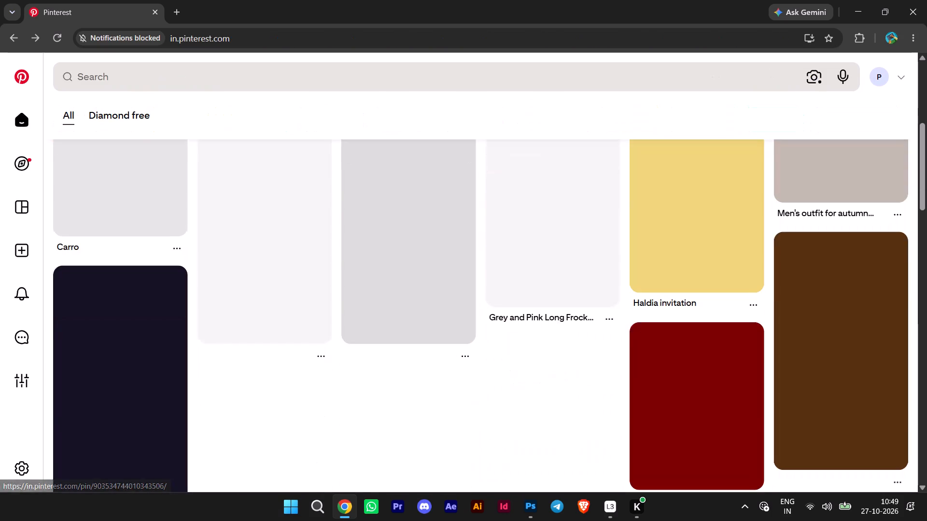
{"action": "scroll", "coordinate": [323, 206], "scroll_direction": "up", "scroll_amount": 6}
{"action": "scroll", "coordinate": [323, 206], "scroll_direction": "down", "scroll_amount": 6}
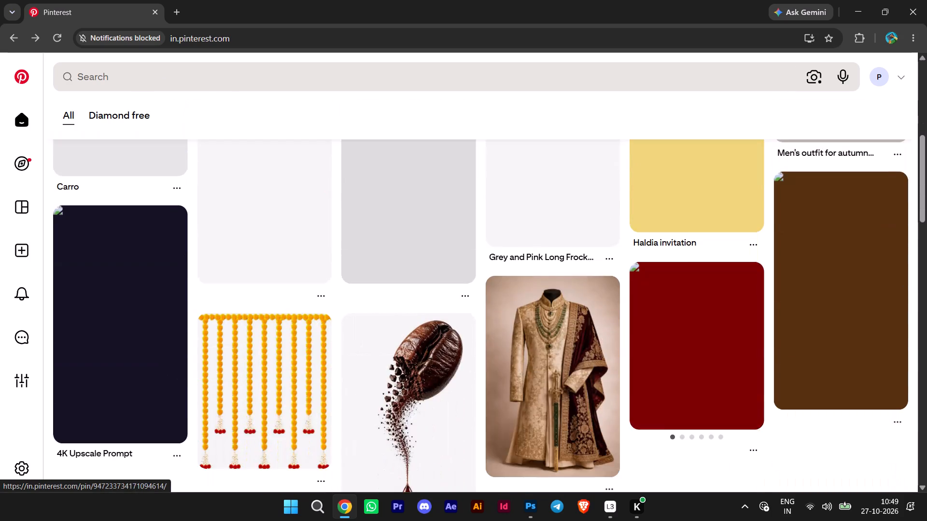
{"action": "scroll", "coordinate": [323, 206], "scroll_direction": "down", "scroll_amount": 11}
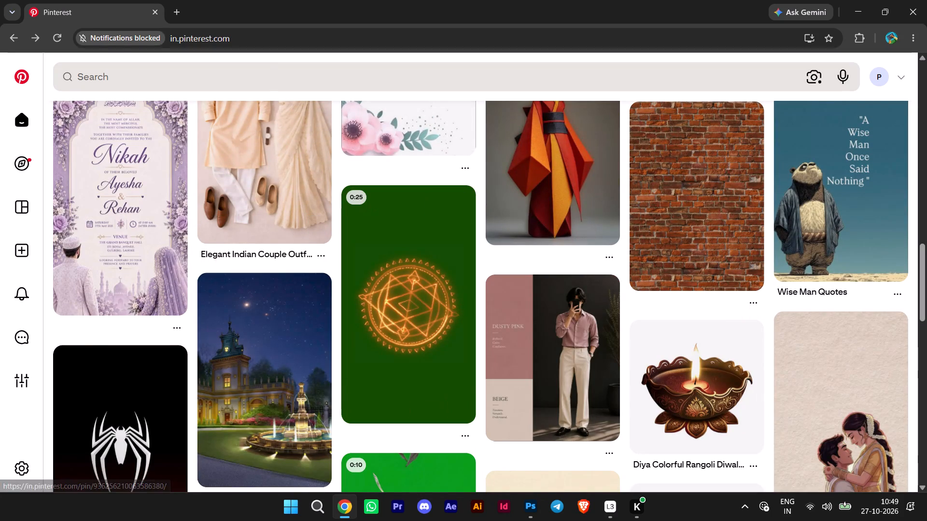
Allow notifications for the Pinterest site.
{"action": "left_click", "coordinate": [122, 41]}
{"action": "left_click", "coordinate": [191, 135]}
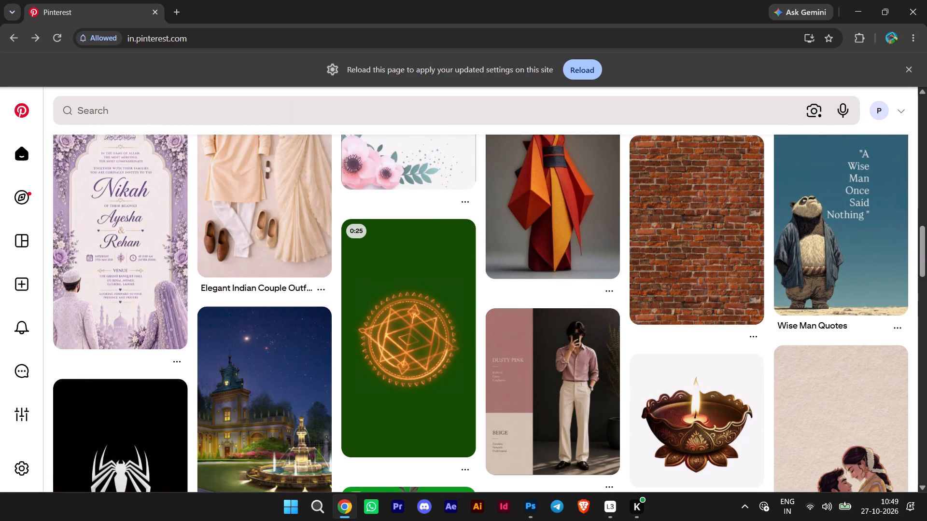
Browse further down the Pinterest home feed and rerun the recent search "twinning outfits couple traditional".
{"action": "scroll", "coordinate": [203, 139], "scroll_direction": "down", "scroll_amount": 11}
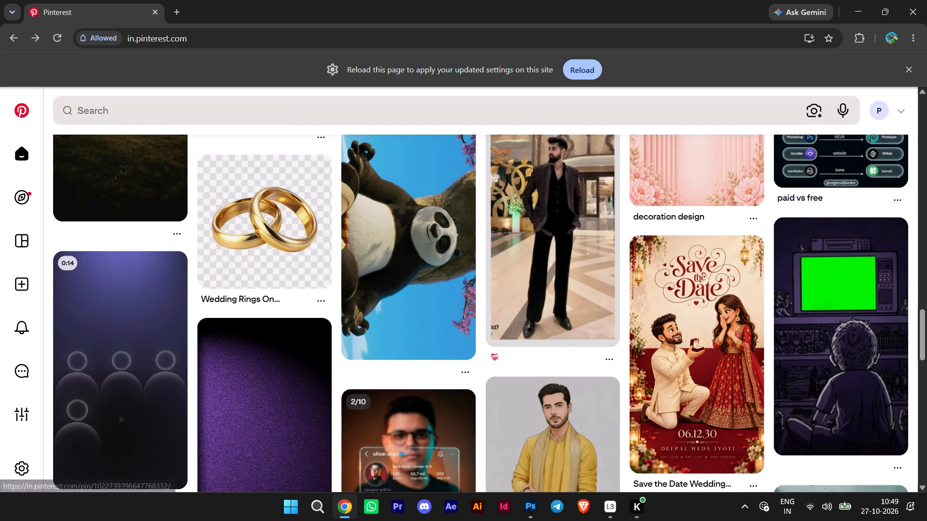
{"action": "scroll", "coordinate": [209, 141], "scroll_direction": "down", "scroll_amount": 6}
{"action": "scroll", "coordinate": [217, 145], "scroll_direction": "up", "scroll_amount": 5}
{"action": "left_click", "coordinate": [188, 110]}
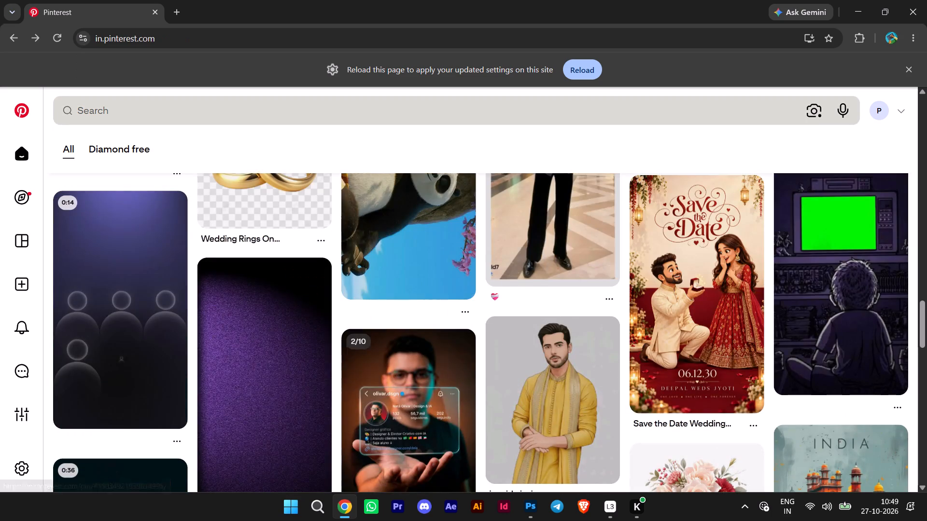
{"action": "double_click", "coordinate": [188, 110]}
{"action": "left_click", "coordinate": [220, 194]}
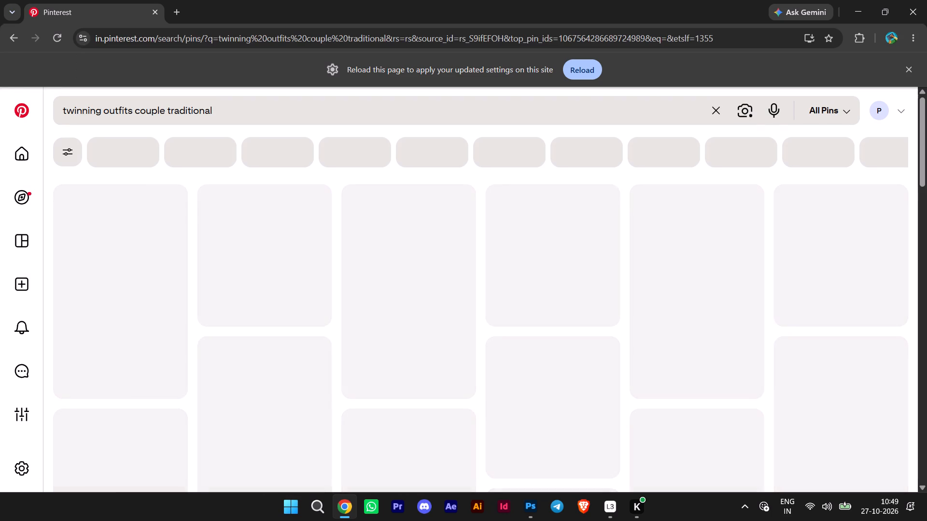
Examine the twinning outfit results for a full-length couple in matching traditional dress that suits the poster.
{"action": "scroll", "coordinate": [276, 235], "scroll_direction": "down", "scroll_amount": 11}
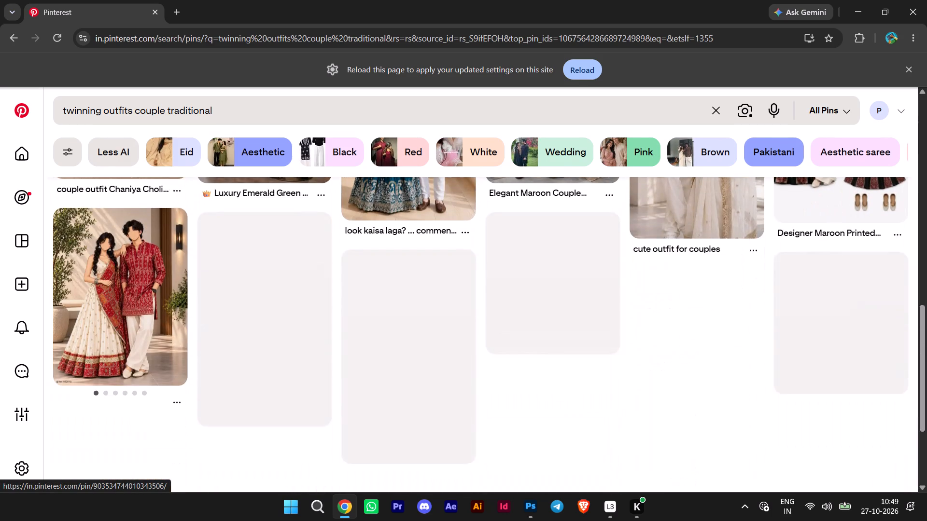
{"action": "scroll", "coordinate": [279, 241], "scroll_direction": "up", "scroll_amount": 6}
{"action": "scroll", "coordinate": [279, 241], "scroll_direction": "down", "scroll_amount": 11}
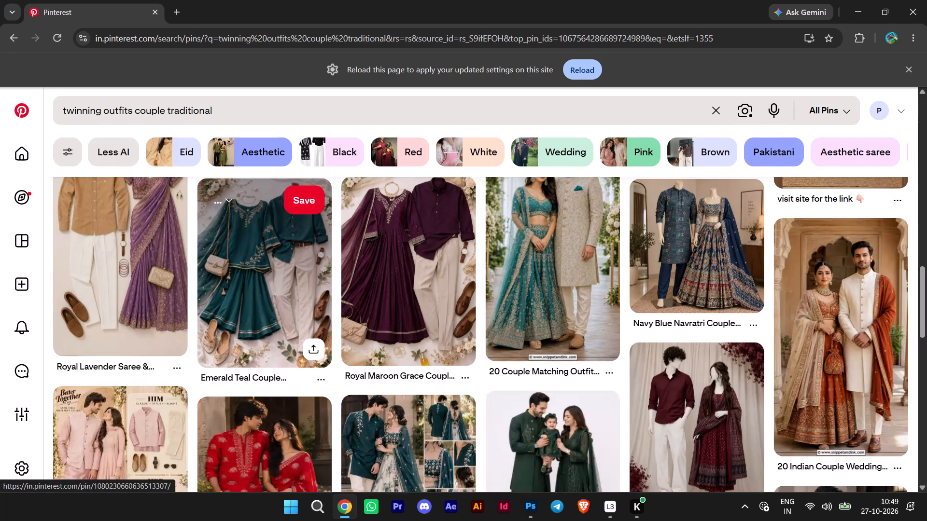
{"action": "scroll", "coordinate": [280, 242], "scroll_direction": "down", "scroll_amount": 13}
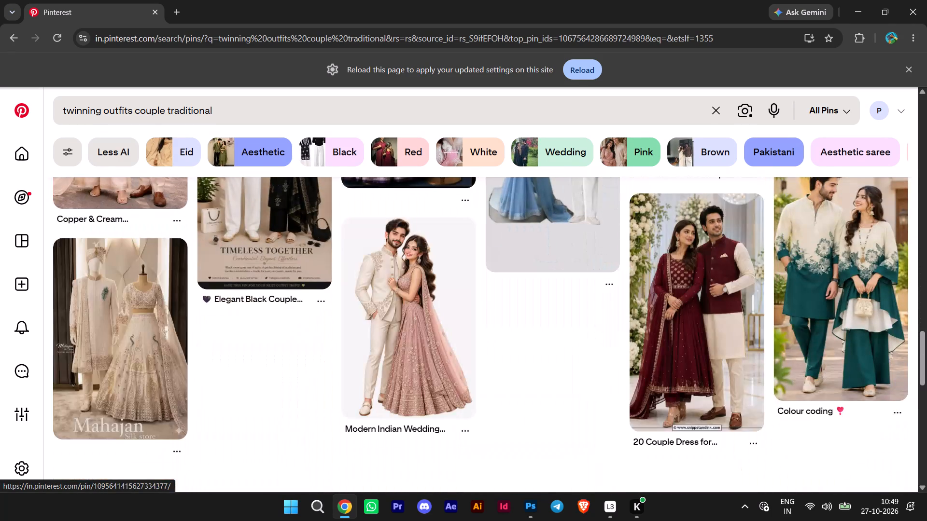
{"action": "scroll", "coordinate": [280, 242], "scroll_direction": "up", "scroll_amount": 6}
{"action": "scroll", "coordinate": [280, 242], "scroll_direction": "down", "scroll_amount": 10}
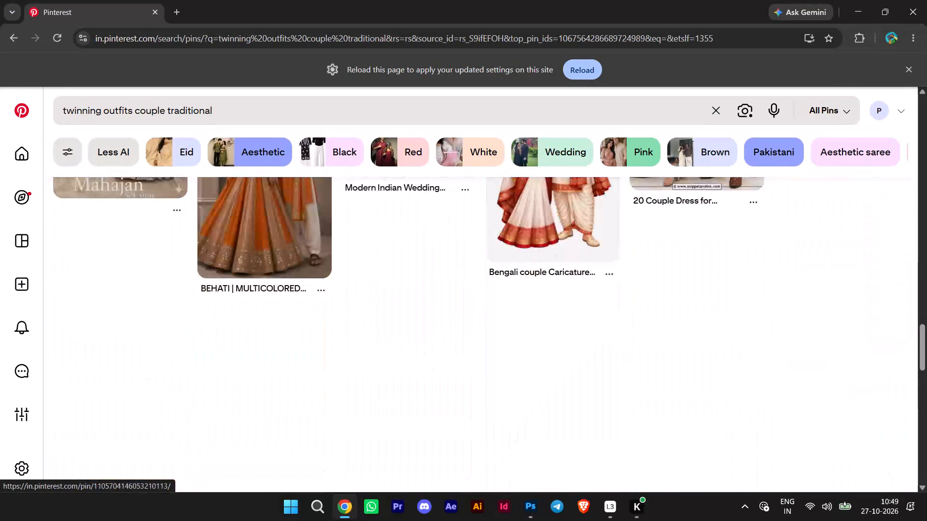
{"action": "scroll", "coordinate": [296, 269], "scroll_direction": "up", "scroll_amount": 5}
{"action": "scroll", "coordinate": [305, 270], "scroll_direction": "down", "scroll_amount": 5}
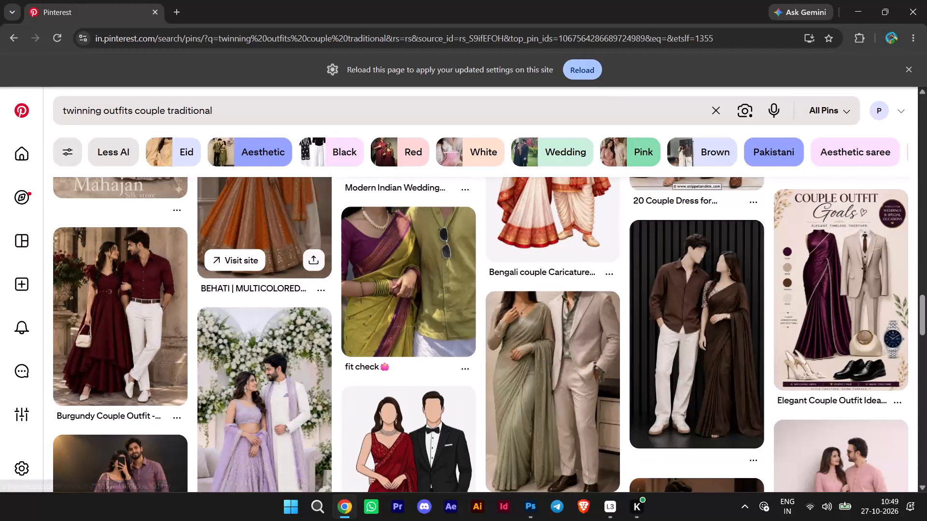
{"action": "scroll", "coordinate": [305, 270], "scroll_direction": "down", "scroll_amount": 5}
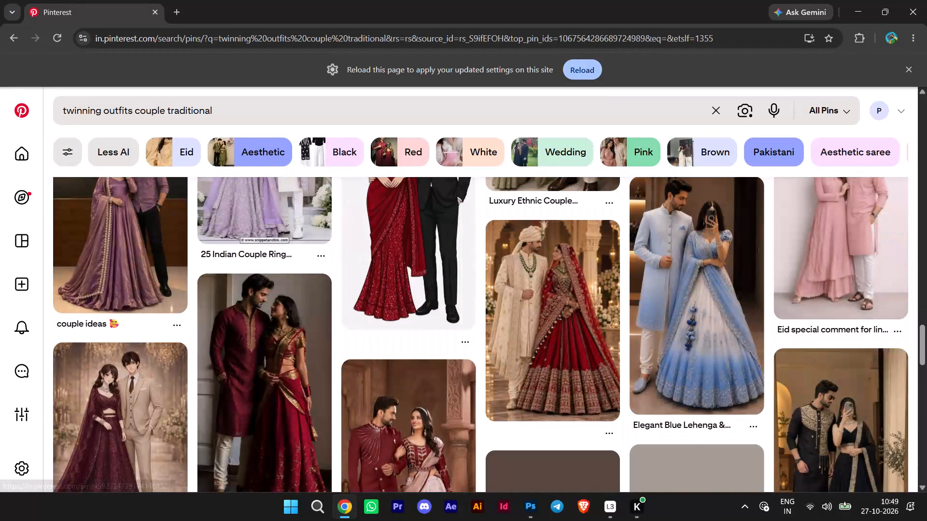
{"action": "scroll", "coordinate": [305, 270], "scroll_direction": "down", "scroll_amount": 4}
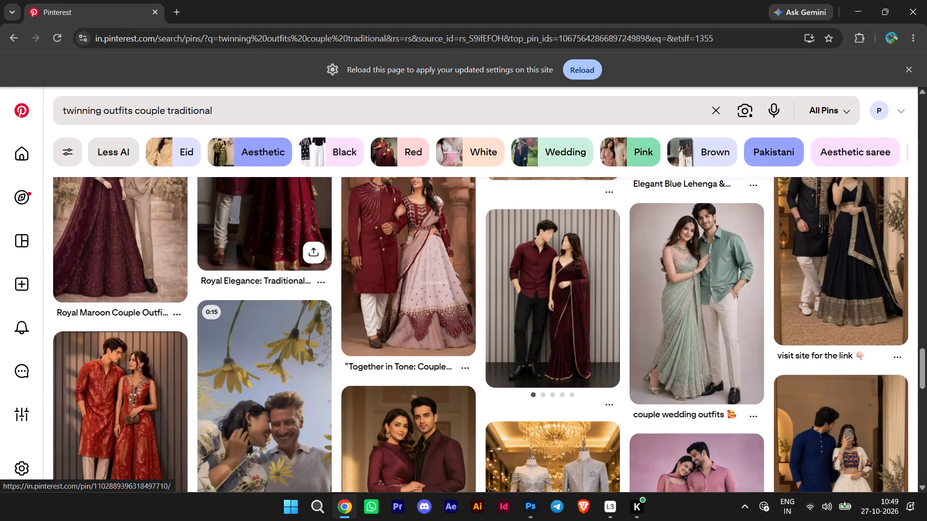
{"action": "scroll", "coordinate": [315, 273], "scroll_direction": "down", "scroll_amount": 2}
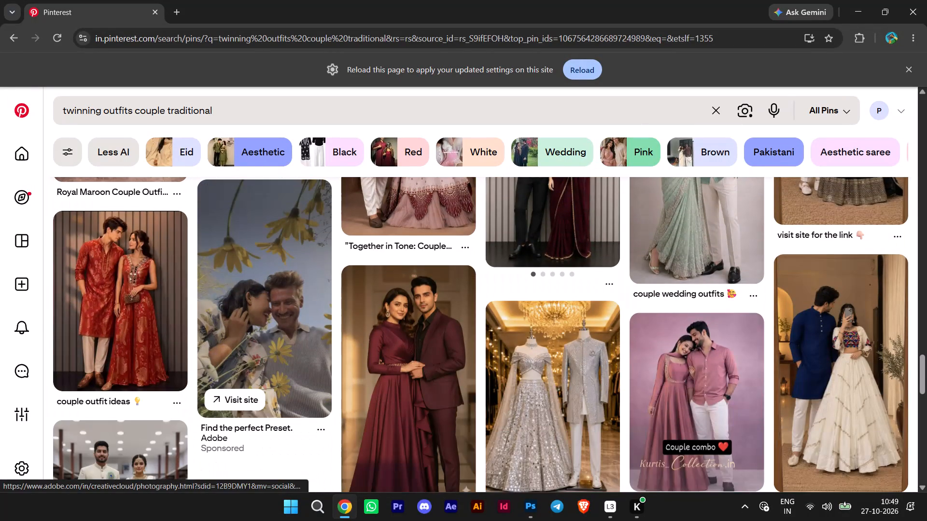
{"action": "scroll", "coordinate": [315, 273], "scroll_direction": "down", "scroll_amount": 2}
{"action": "scroll", "coordinate": [386, 286], "scroll_direction": "down", "scroll_amount": 4}
{"action": "scroll", "coordinate": [496, 273], "scroll_direction": "down", "scroll_amount": 4}
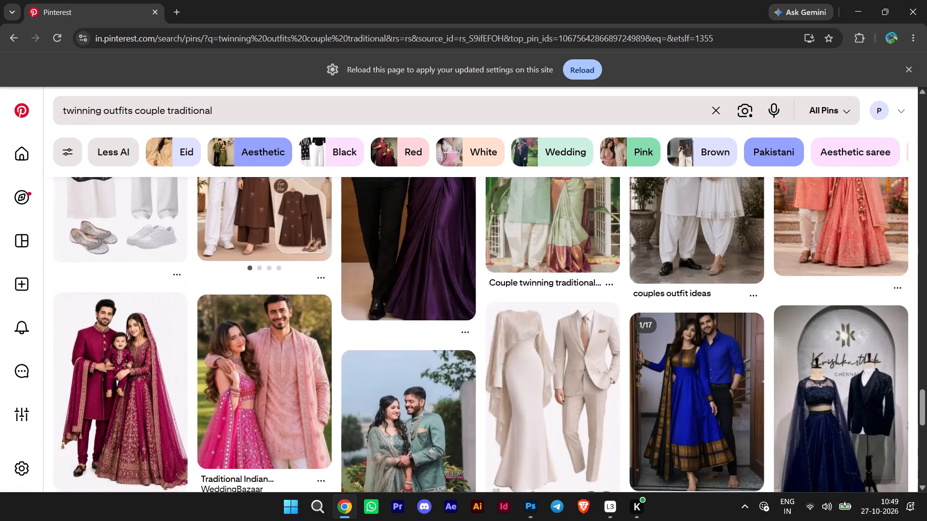
{"action": "scroll", "coordinate": [512, 280], "scroll_direction": "down", "scroll_amount": 9}
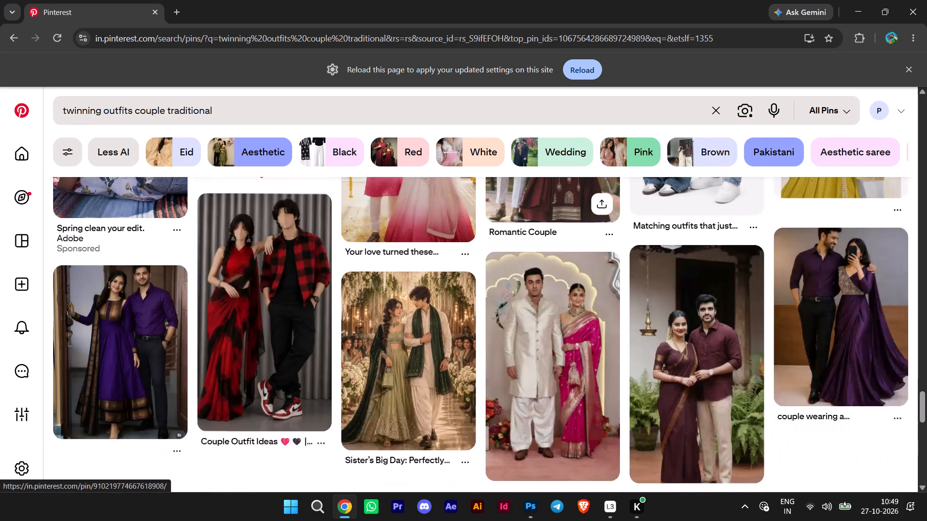
{"action": "scroll", "coordinate": [512, 280], "scroll_direction": "down", "scroll_amount": 2}
{"action": "scroll", "coordinate": [512, 280], "scroll_direction": "up", "scroll_amount": 1}
{"action": "scroll", "coordinate": [512, 280], "scroll_direction": "down", "scroll_amount": 4}
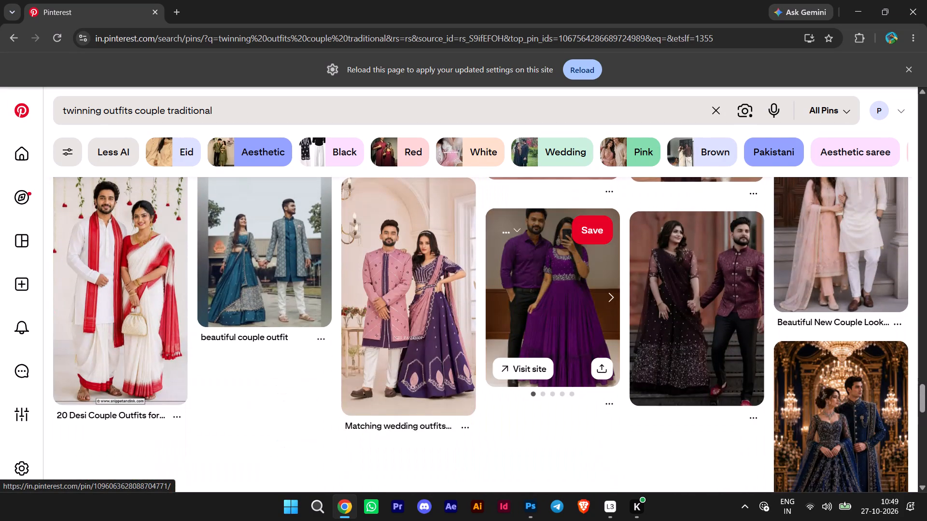
Look back through the results around the related searches and try to open the "couples outfit ideas" pin with the embroidered black jackets.
{"action": "scroll", "coordinate": [512, 280], "scroll_direction": "up", "scroll_amount": 3}
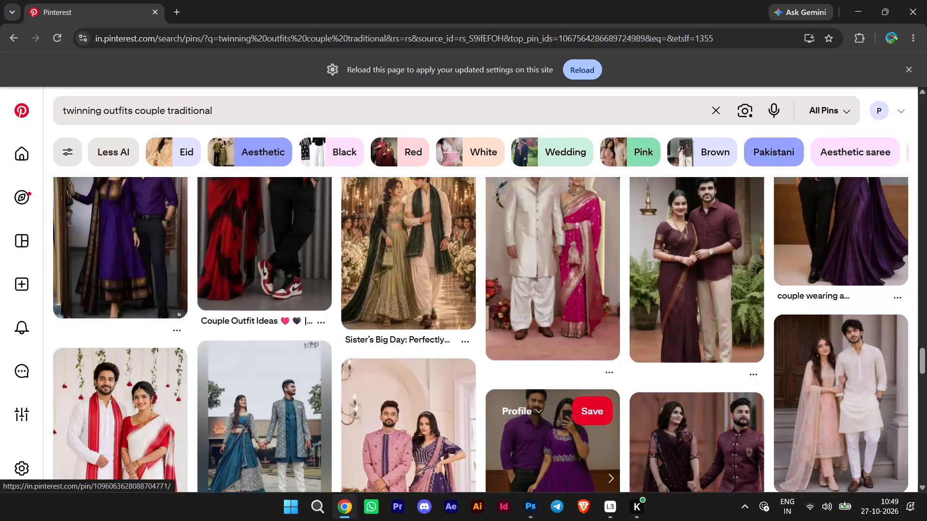
{"action": "scroll", "coordinate": [541, 282], "scroll_direction": "up", "scroll_amount": 3}
{"action": "scroll", "coordinate": [819, 357], "scroll_direction": "up", "scroll_amount": 4}
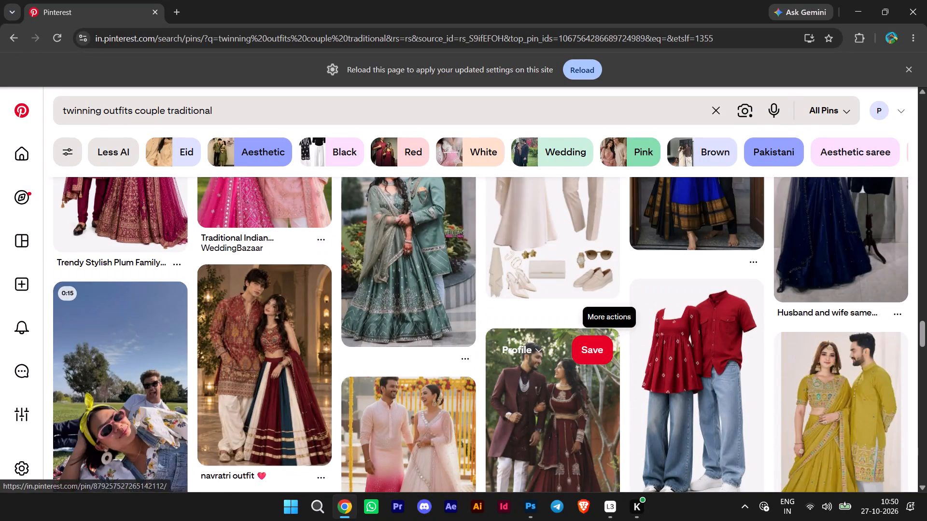
{"action": "scroll", "coordinate": [837, 368], "scroll_direction": "up", "scroll_amount": 8}
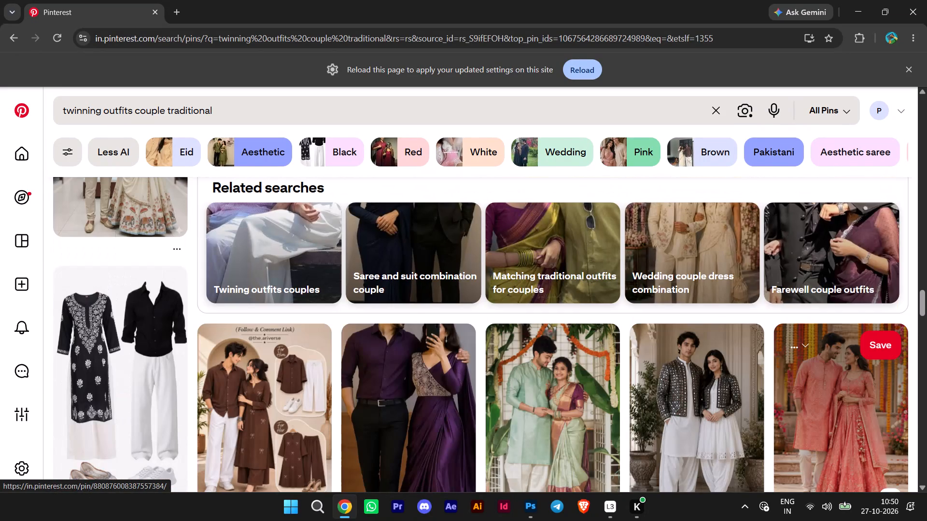
{"action": "scroll", "coordinate": [837, 368], "scroll_direction": "down", "scroll_amount": 2}
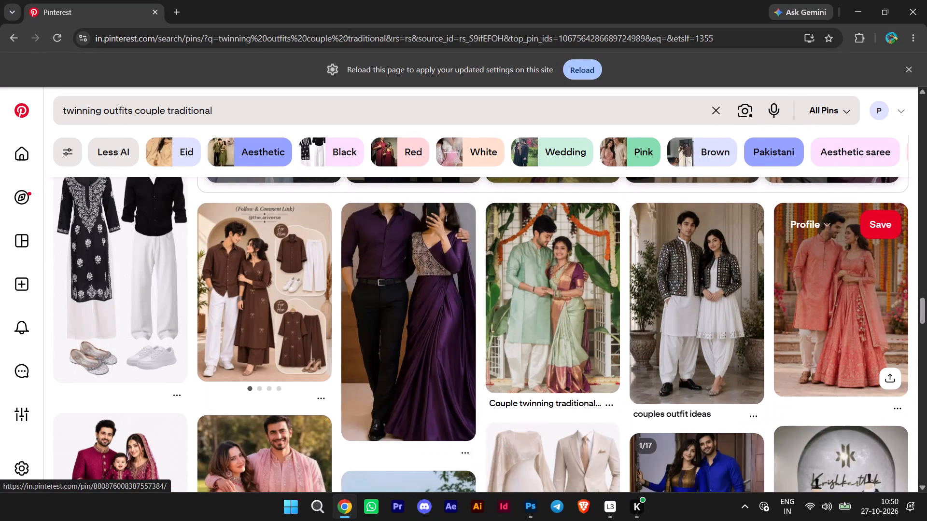
{"action": "double_click", "coordinate": [715, 342]}
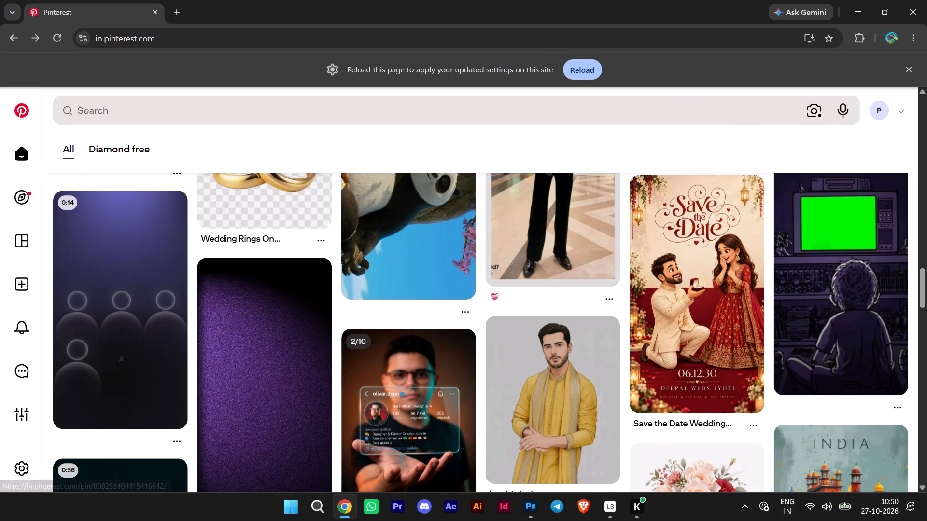
Rerun the recent search "twinning outfits couple traditional" and examine its results again for a full-length couple.
{"action": "left_click", "coordinate": [124, 105]}
{"action": "left_click", "coordinate": [160, 200]}
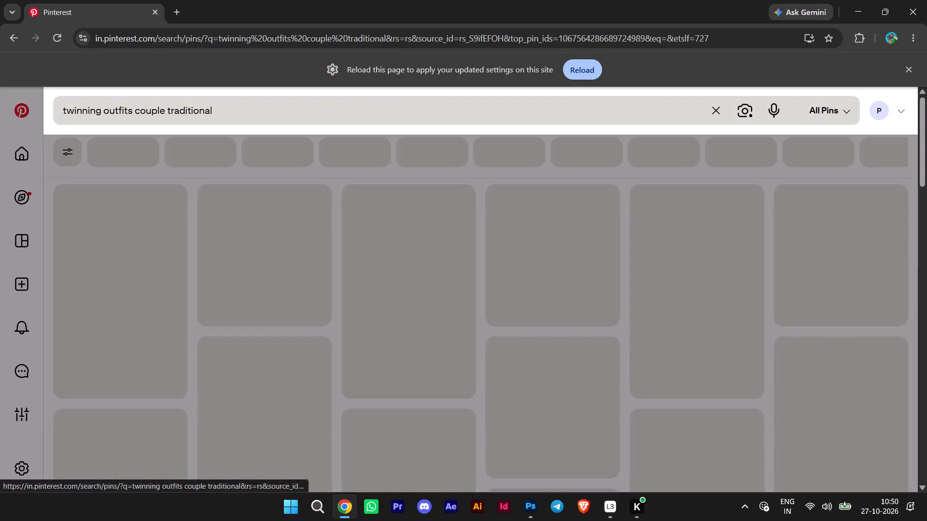
{"action": "scroll", "coordinate": [654, 265], "scroll_direction": "down", "scroll_amount": 4}
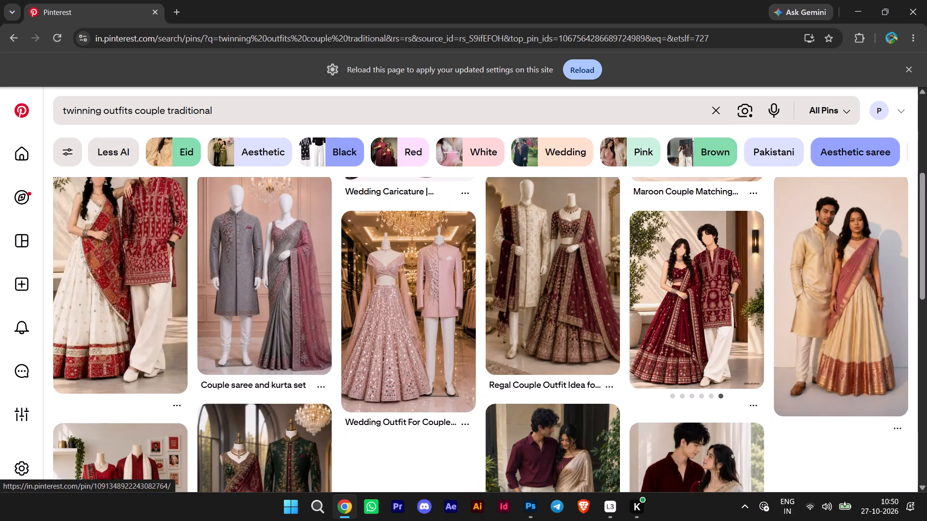
{"action": "scroll", "coordinate": [654, 265], "scroll_direction": "down", "scroll_amount": 14}
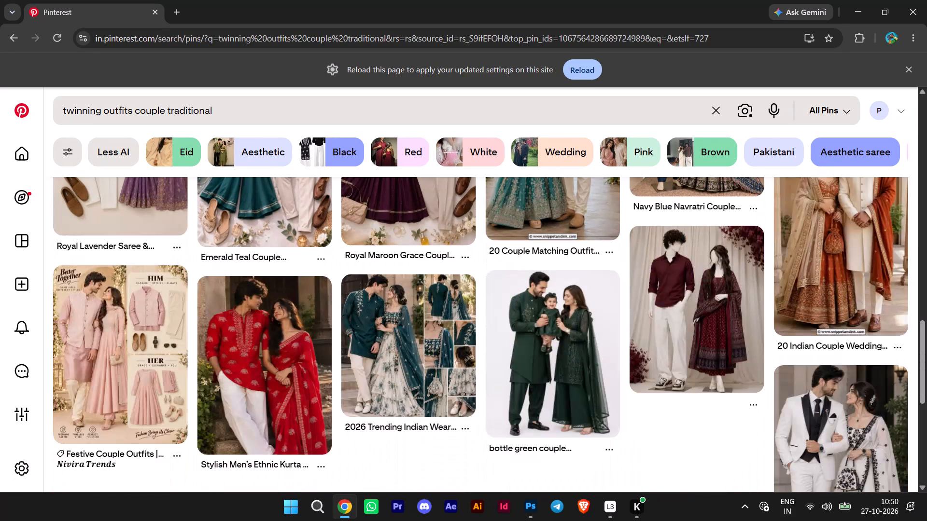
{"action": "scroll", "coordinate": [654, 267], "scroll_direction": "down", "scroll_amount": 10}
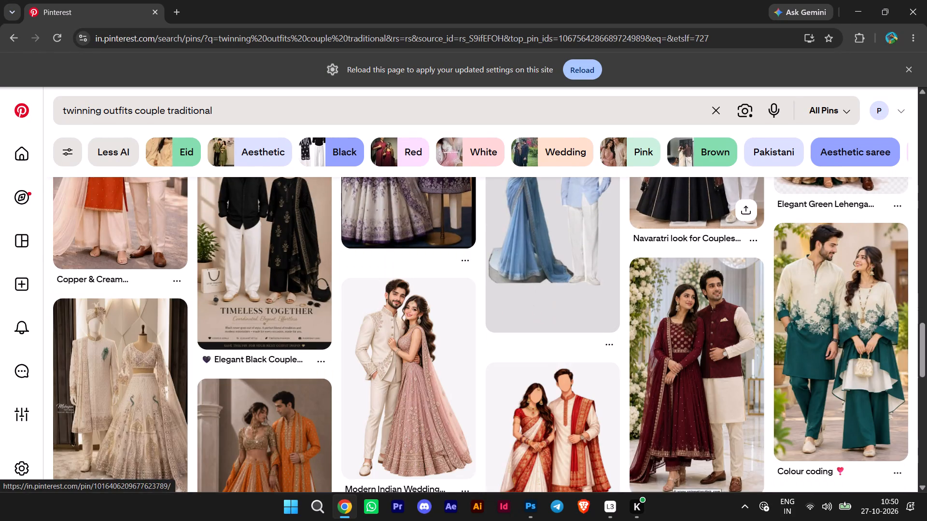
{"action": "scroll", "coordinate": [655, 267], "scroll_direction": "down", "scroll_amount": 5}
{"action": "scroll", "coordinate": [655, 267], "scroll_direction": "up", "scroll_amount": 3}
{"action": "scroll", "coordinate": [655, 267], "scroll_direction": "down", "scroll_amount": 4}
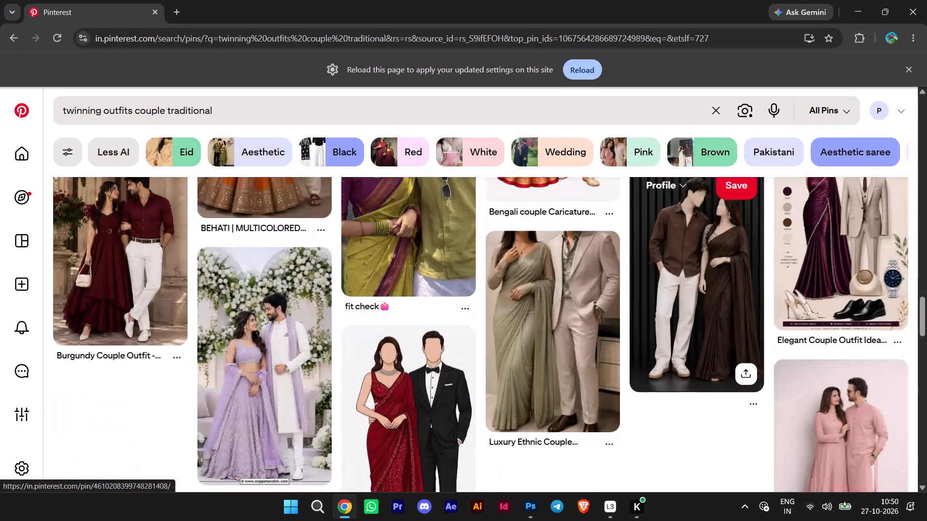
{"action": "scroll", "coordinate": [655, 267], "scroll_direction": "down", "scroll_amount": 8}
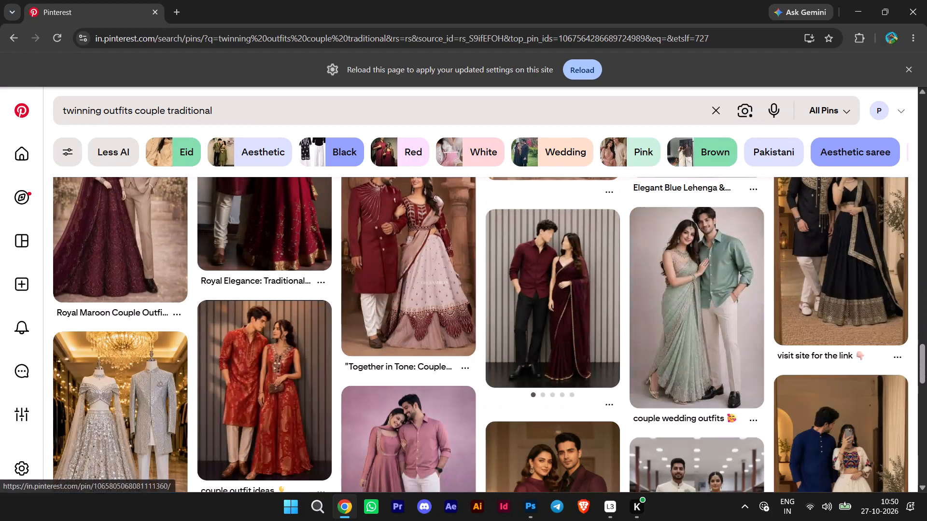
{"action": "scroll", "coordinate": [655, 267], "scroll_direction": "down", "scroll_amount": 5}
{"action": "scroll", "coordinate": [655, 267], "scroll_direction": "up", "scroll_amount": 1}
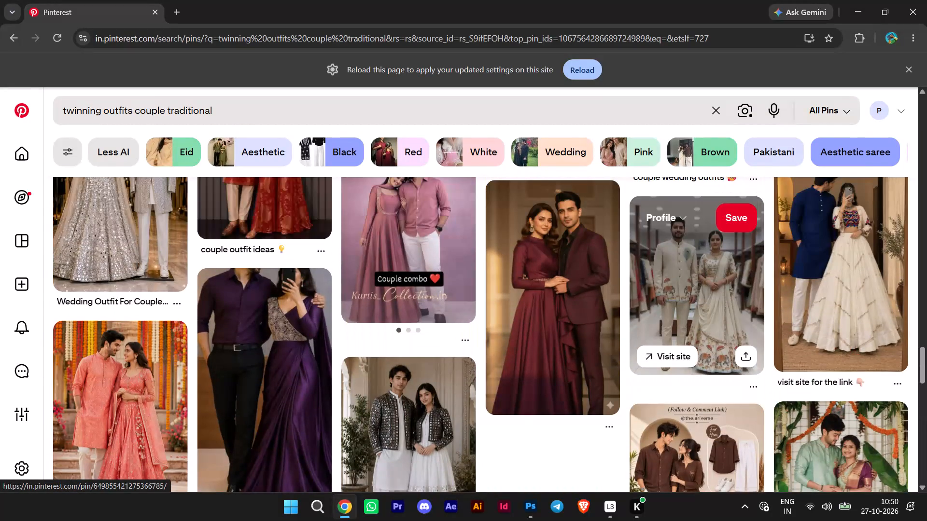
{"action": "scroll", "coordinate": [655, 267], "scroll_direction": "down", "scroll_amount": 4}
{"action": "scroll", "coordinate": [655, 267], "scroll_direction": "up", "scroll_amount": 2}
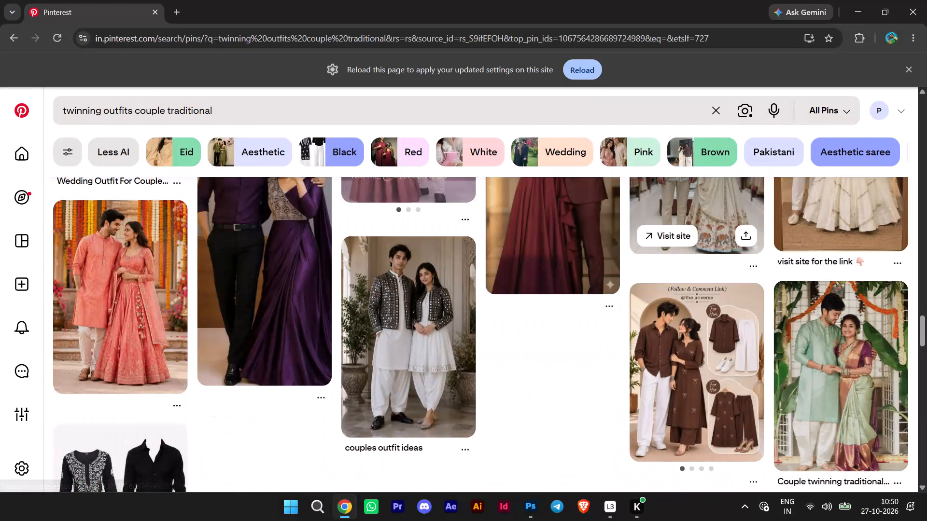
{"action": "scroll", "coordinate": [655, 267], "scroll_direction": "up", "scroll_amount": 1}
{"action": "scroll", "coordinate": [655, 267], "scroll_direction": "down", "scroll_amount": 1}
{"action": "scroll", "coordinate": [655, 267], "scroll_direction": "up", "scroll_amount": 3}
{"action": "scroll", "coordinate": [655, 267], "scroll_direction": "down", "scroll_amount": 2}
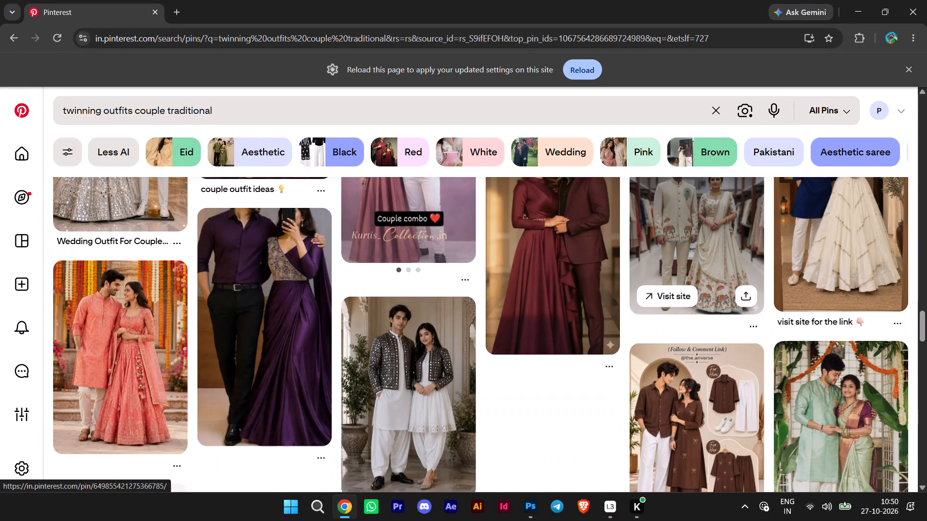
Visit the "couples outfit ideas" pin with the embroidered black jackets, and return to the results to examine the pins past the related searches.
{"action": "left_click", "coordinate": [369, 356]}
{"action": "double_click", "coordinate": [369, 356]}
{"action": "scroll", "coordinate": [481, 284], "scroll_direction": "down", "scroll_amount": 1}
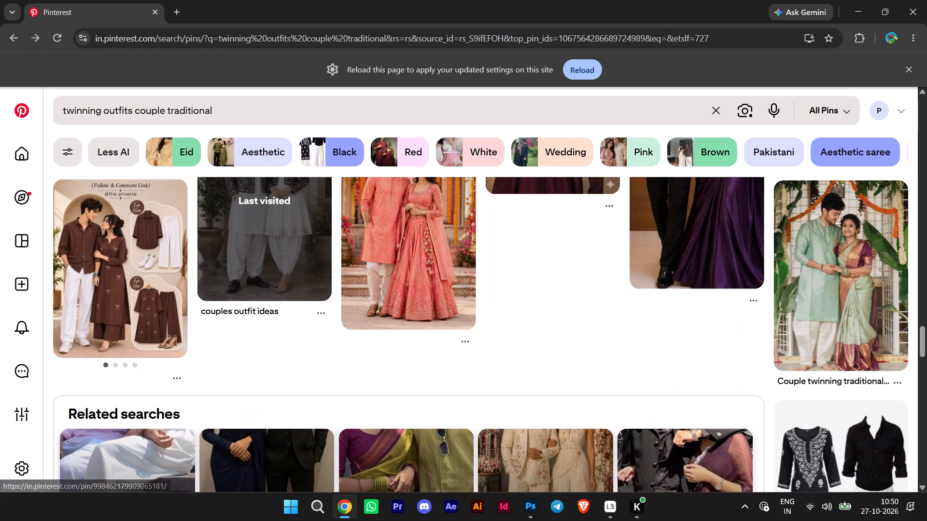
{"action": "scroll", "coordinate": [506, 275], "scroll_direction": "down", "scroll_amount": 5}
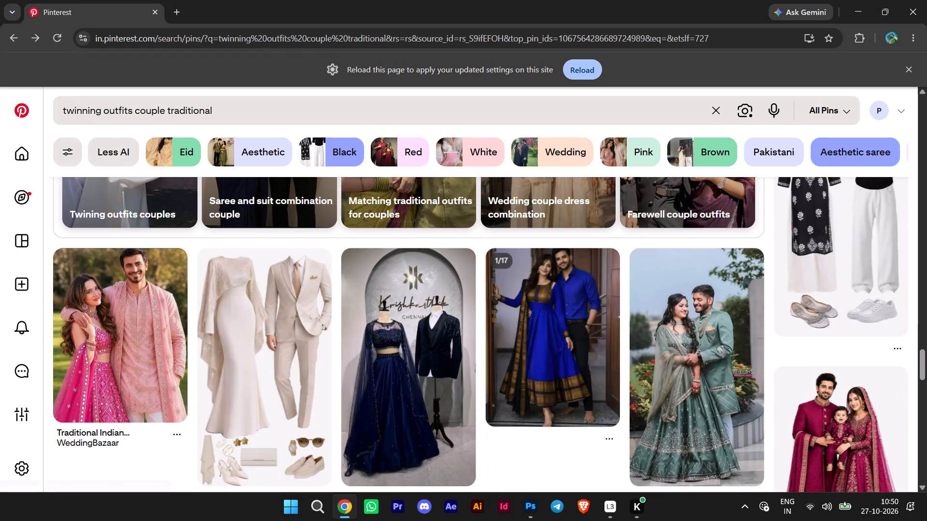
{"action": "scroll", "coordinate": [517, 293], "scroll_direction": "down", "scroll_amount": 10}
{"action": "scroll", "coordinate": [520, 297], "scroll_direction": "up", "scroll_amount": 2}
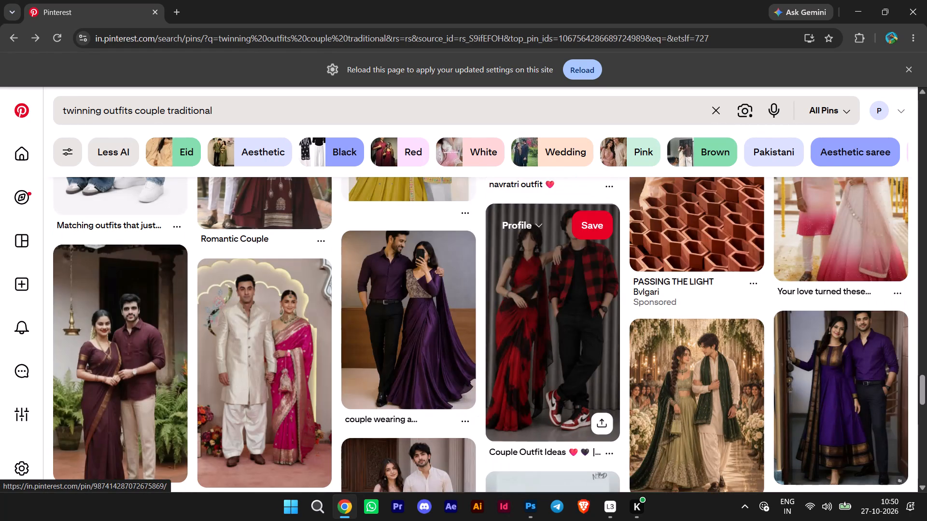
Leave Chrome and return to the Fashion design document in Photoshop.
{"action": "left_click", "coordinate": [926, 0]}
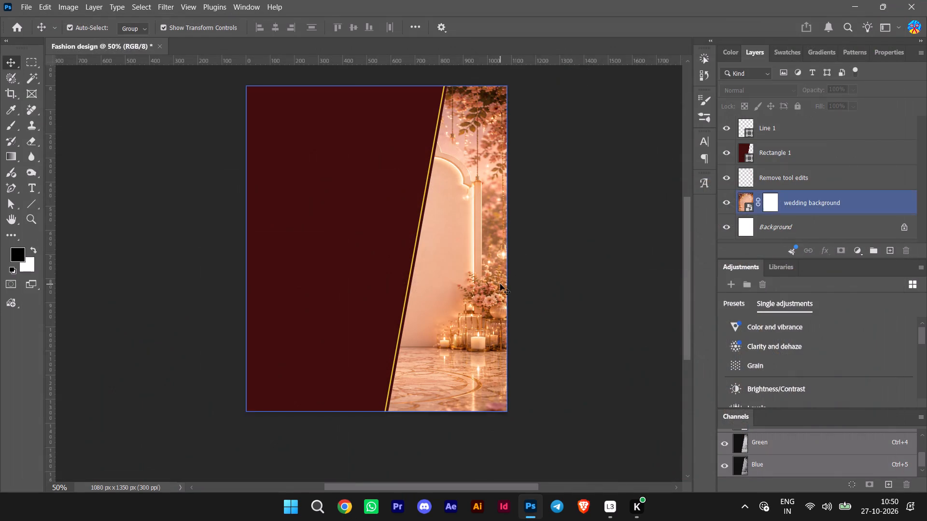
{"action": "double_click", "coordinate": [581, 309]}
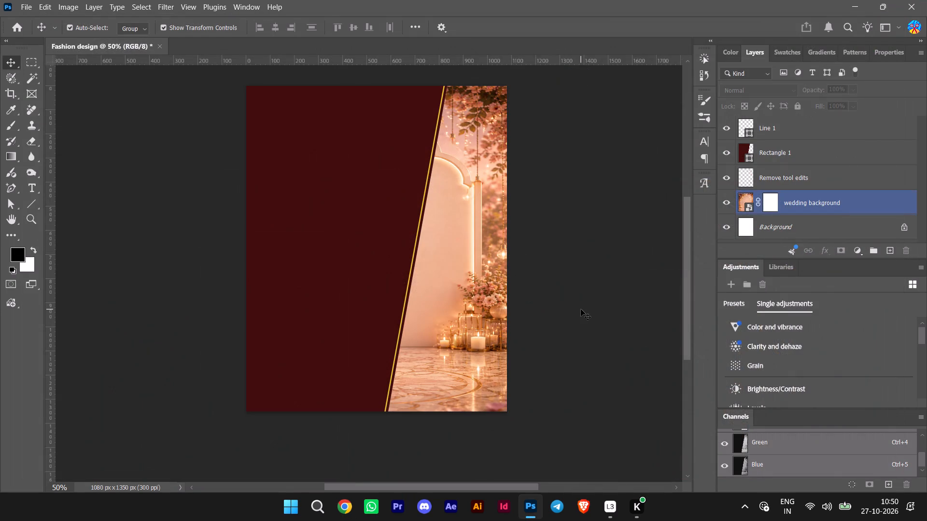
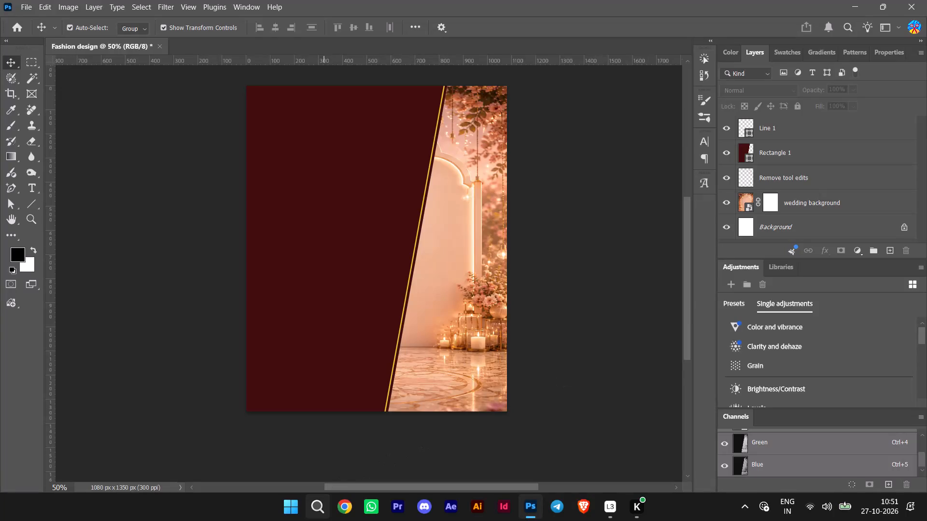
Switch to Pinterest and rerun the recent search "twinning outfits couple traditional" to look over its results for a full-length couple.
{"action": "left_click", "coordinate": [317, 517]}
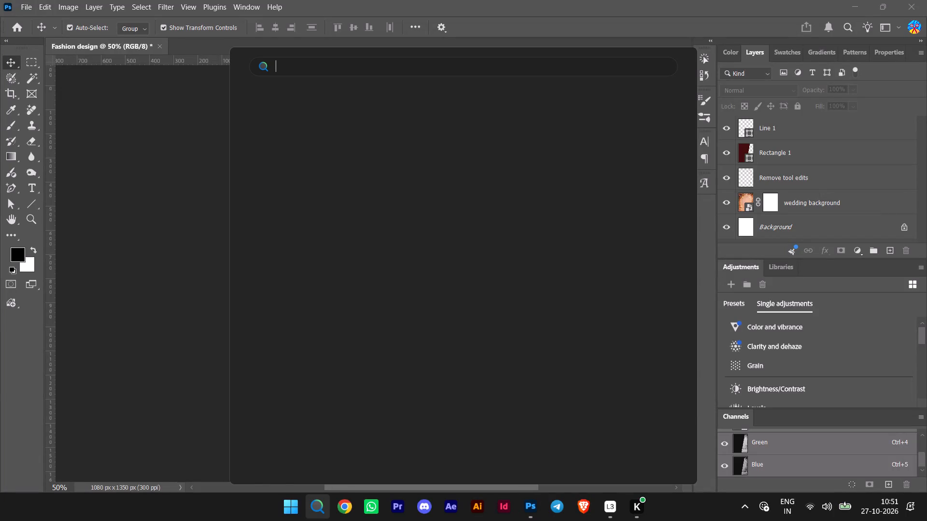
{"action": "left_click", "coordinate": [307, 167]}
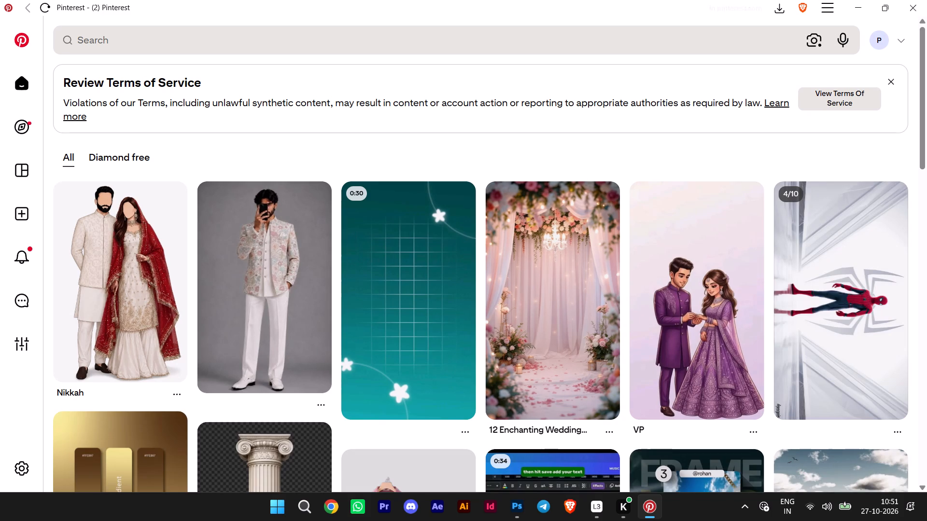
{"action": "left_click", "coordinate": [157, 39]}
{"action": "left_click", "coordinate": [170, 127]}
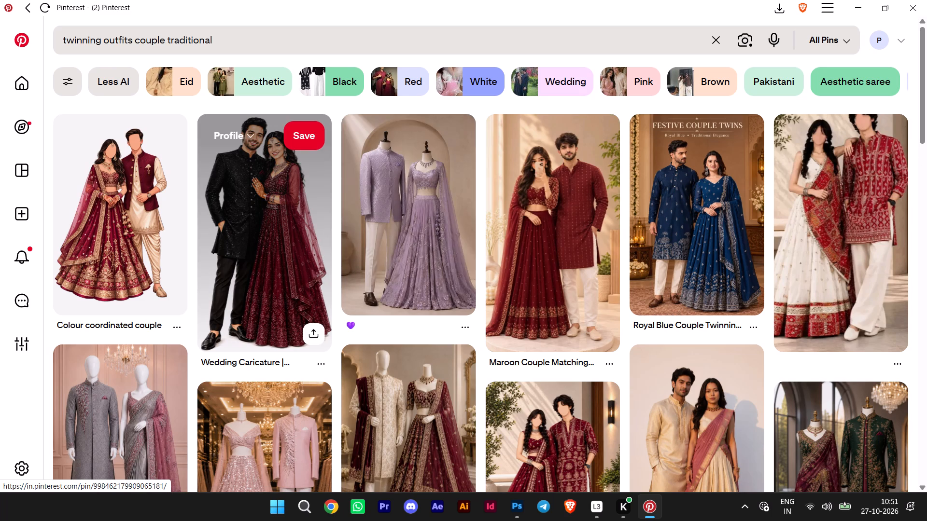
{"action": "scroll", "coordinate": [300, 254], "scroll_direction": "down", "scroll_amount": 1}
{"action": "scroll", "coordinate": [300, 254], "scroll_direction": "up", "scroll_amount": 1}
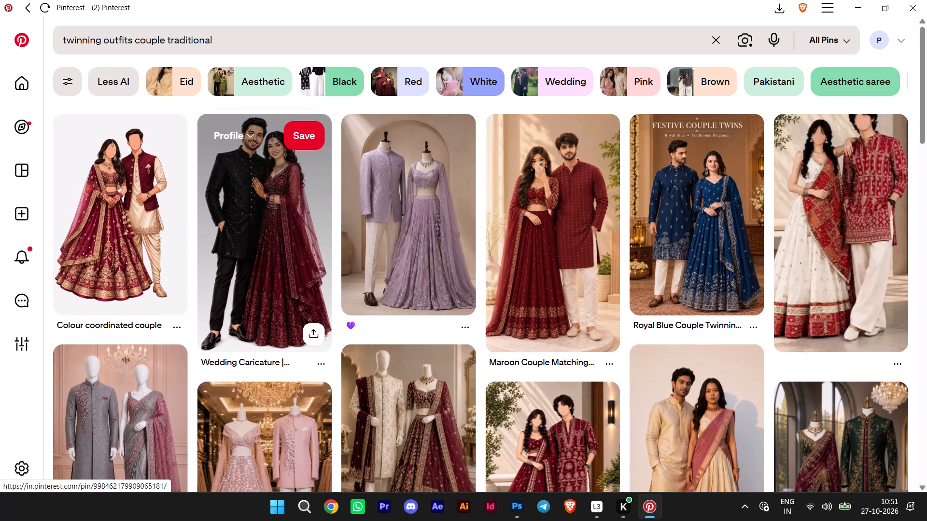
Visit the "Wedding Caricature" pin with the maroon lehenga and the "couples outfit ideas" pin, examining the related pins of each.
{"action": "left_click", "coordinate": [300, 254]}
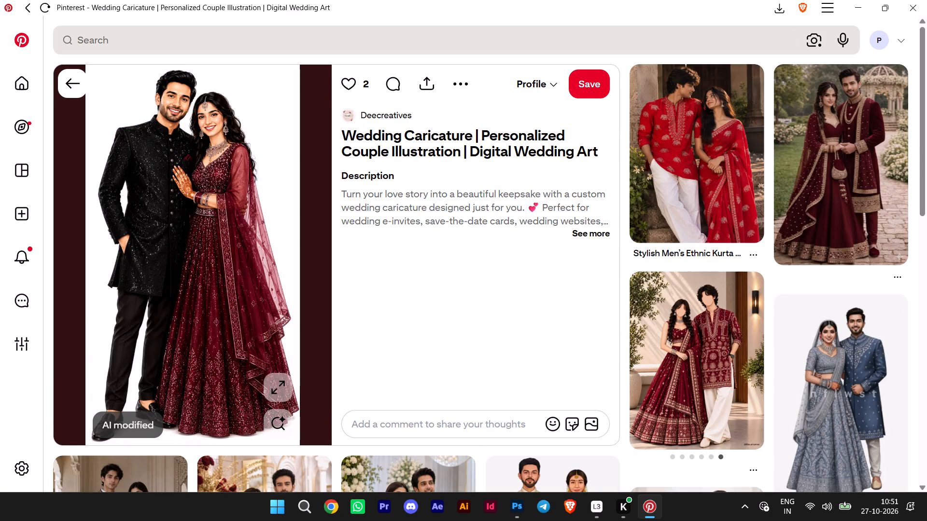
{"action": "scroll", "coordinate": [472, 317], "scroll_direction": "down", "scroll_amount": 1}
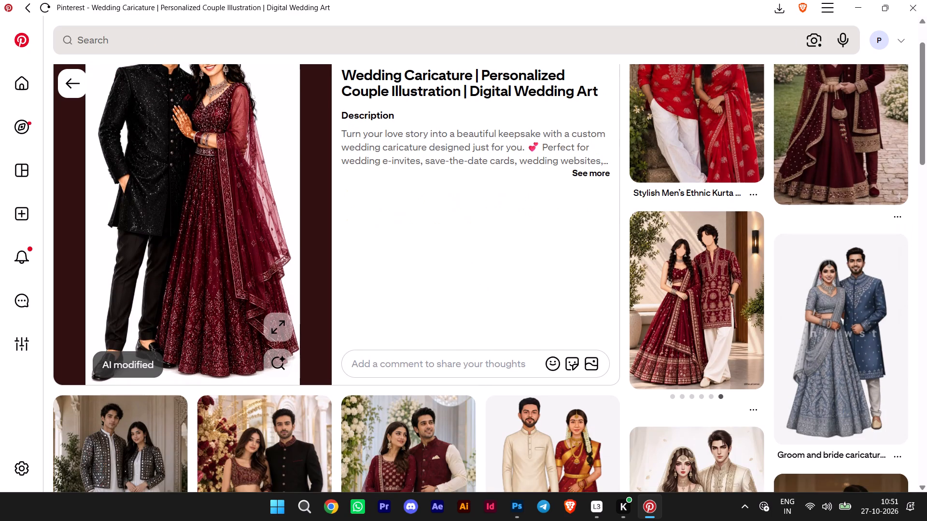
{"action": "scroll", "coordinate": [472, 317], "scroll_direction": "down", "scroll_amount": 2}
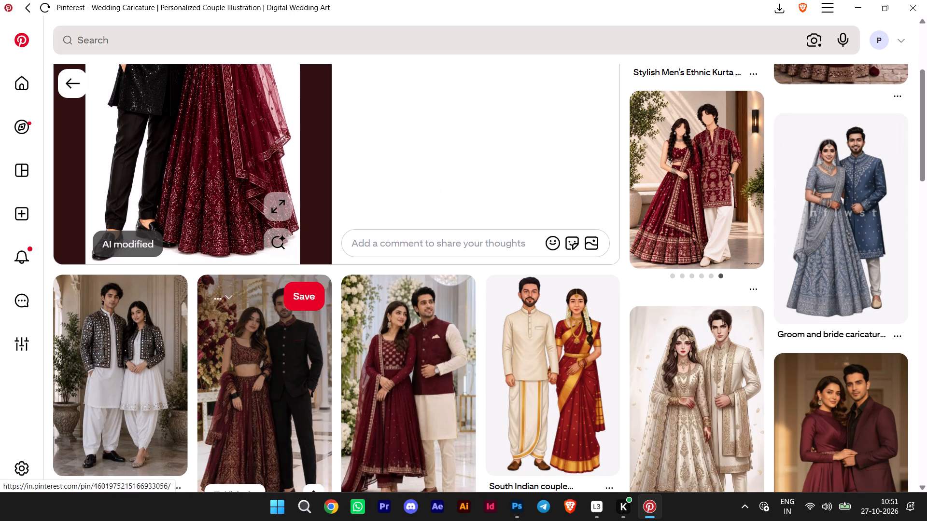
{"action": "left_click", "coordinate": [163, 355]}
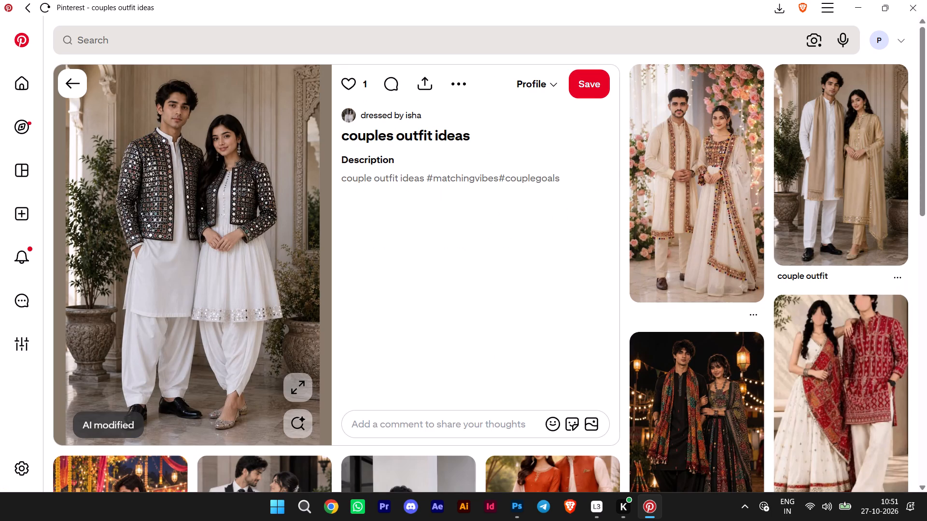
{"action": "scroll", "coordinate": [401, 325], "scroll_direction": "down", "scroll_amount": 2}
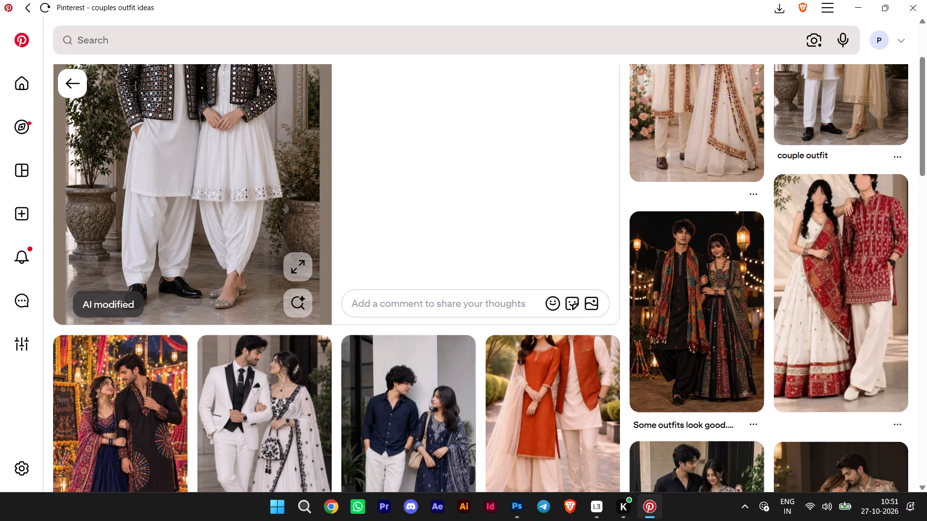
{"action": "scroll", "coordinate": [401, 325], "scroll_direction": "up", "scroll_amount": 4}
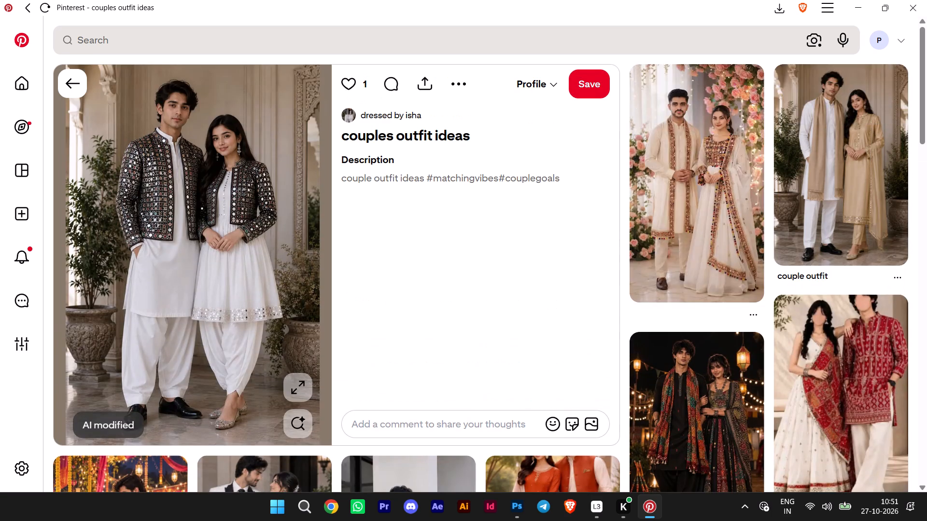
Download the image of the "couple outfit" pin with the beige scarf and gold suit as couple outfit.jpg in Downloads, and close Pinterest.
{"action": "left_click", "coordinate": [860, 127]}
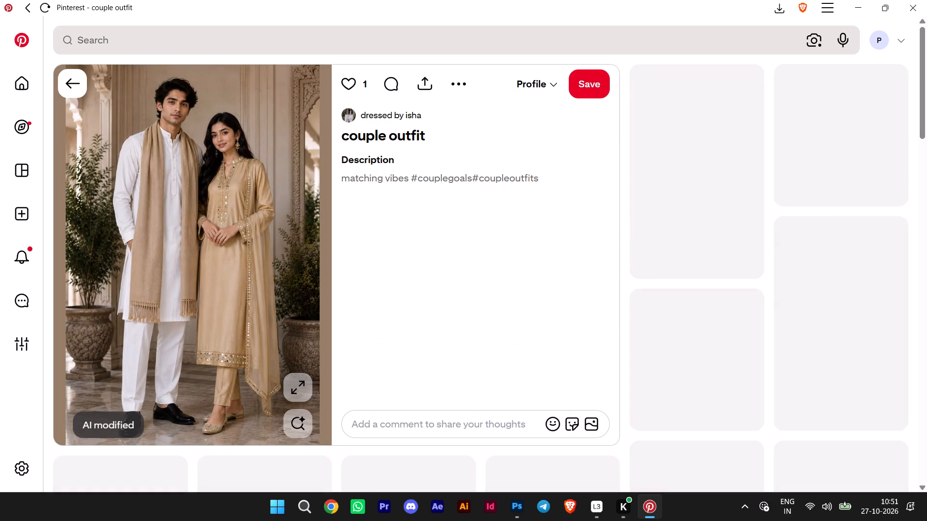
{"action": "left_click", "coordinate": [459, 88]}
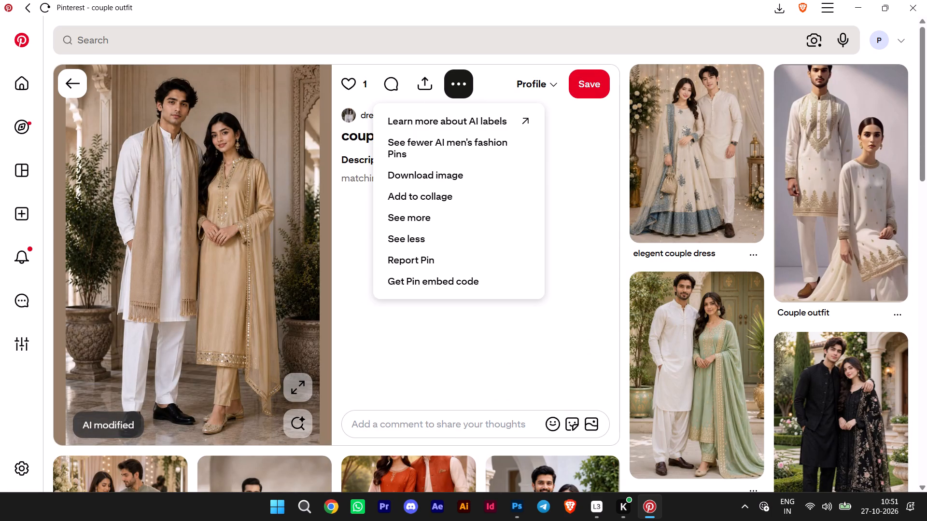
{"action": "left_click", "coordinate": [449, 181]}
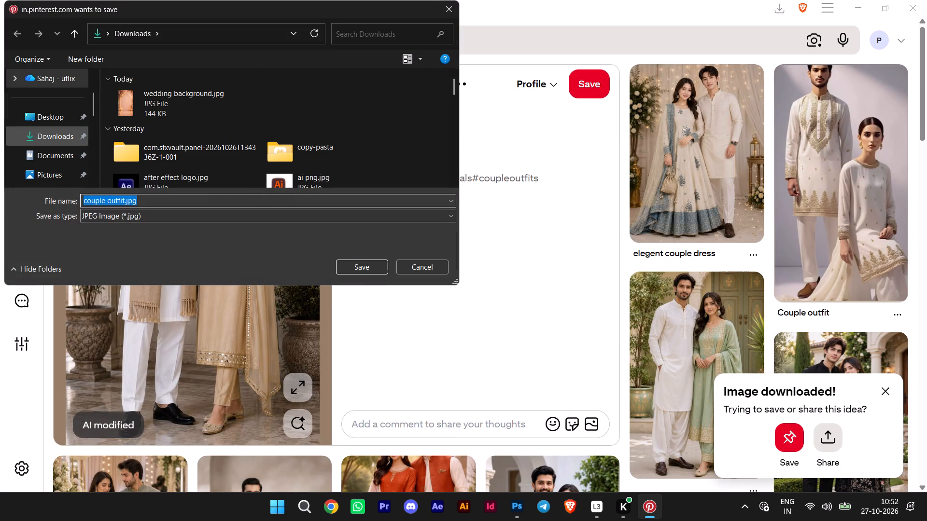
{"action": "left_click", "coordinate": [358, 263]}
{"action": "scroll", "coordinate": [463, 258], "scroll_direction": "down", "scroll_amount": 3}
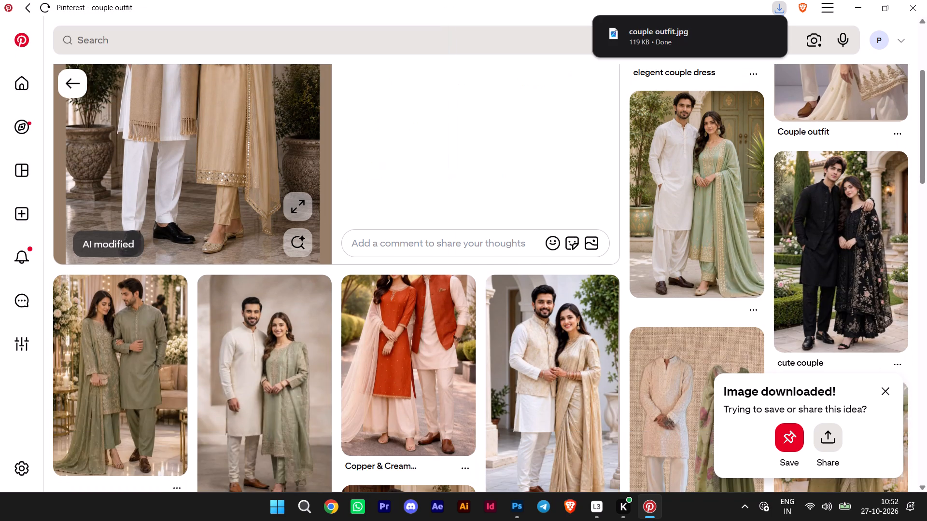
{"action": "scroll", "coordinate": [470, 265], "scroll_direction": "up", "scroll_amount": 4}
{"action": "left_click", "coordinate": [926, 0]}
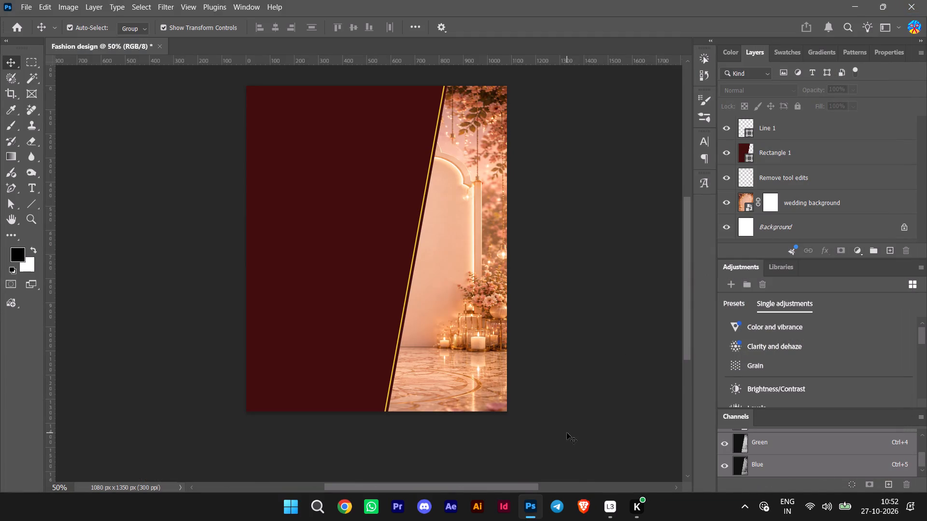
Reopen Pinterest and place the downloaded couple outfit.jpg from its download history into the Fashion design document in Photoshop.
{"action": "left_click", "coordinate": [319, 501]}
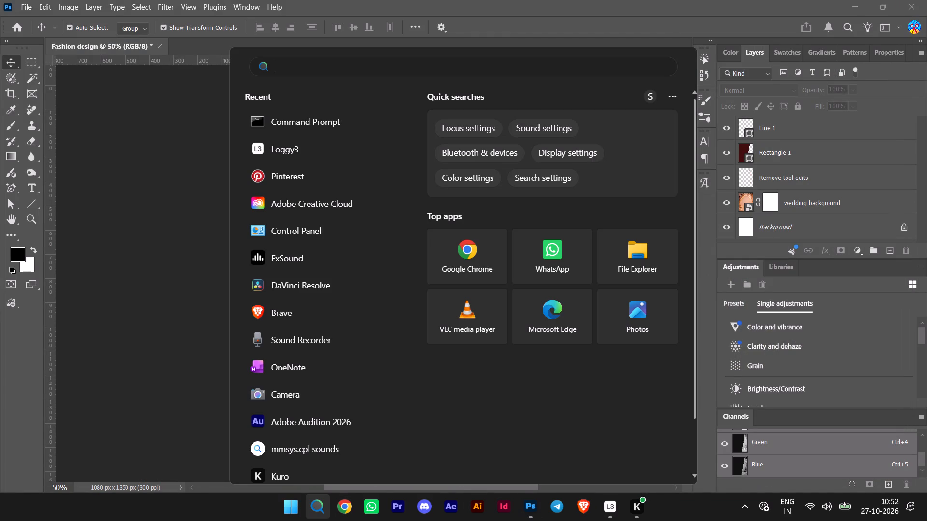
{"action": "left_click", "coordinate": [292, 183]}
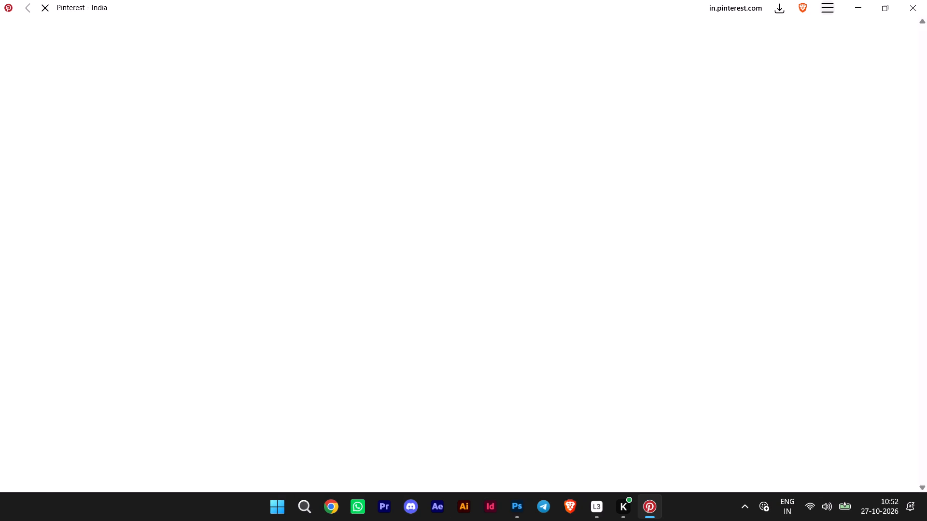
{"action": "left_click", "coordinate": [780, 1]}
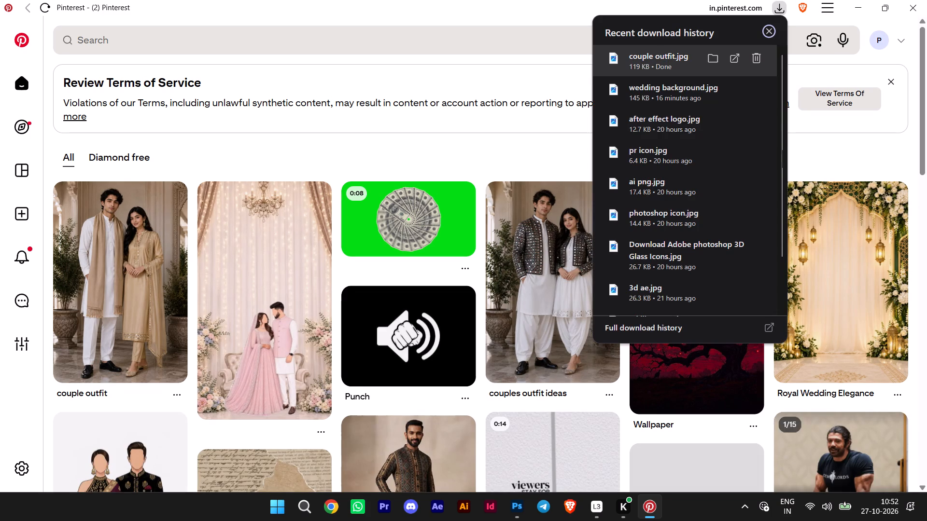
{"action": "left_click_drag", "start_coordinate": [646, 62], "coordinate": [349, 275]}
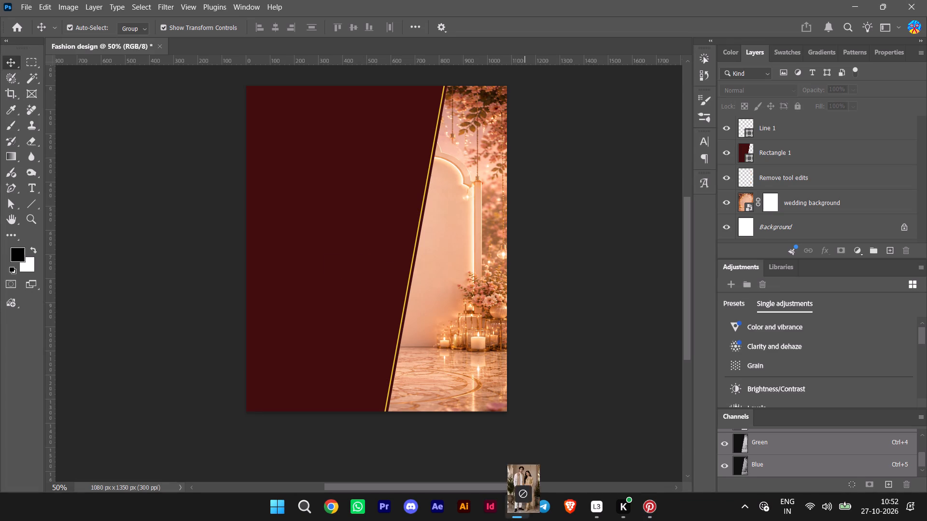
{"action": "left_click_drag", "start_coordinate": [349, 275], "coordinate": [360, 255]}
{"action": "double_click", "coordinate": [345, 209]}
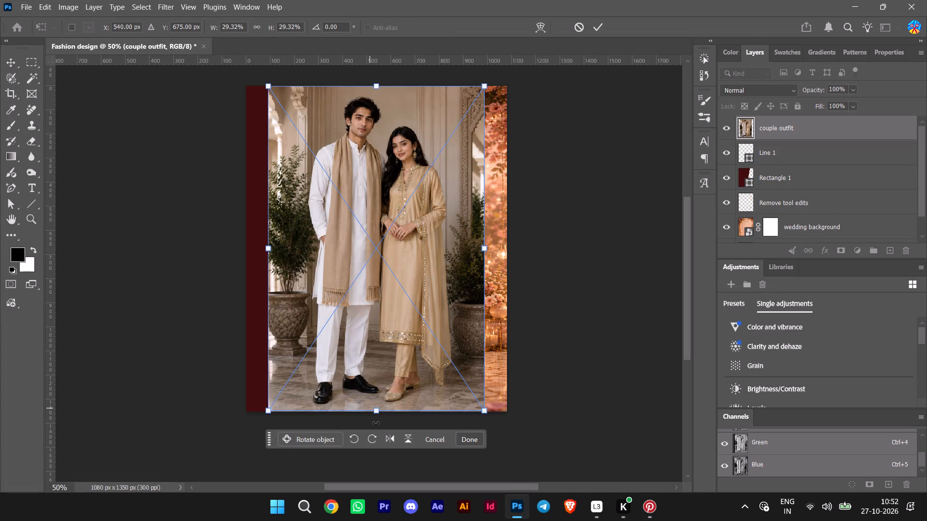
{"action": "left_click", "coordinate": [473, 435]}
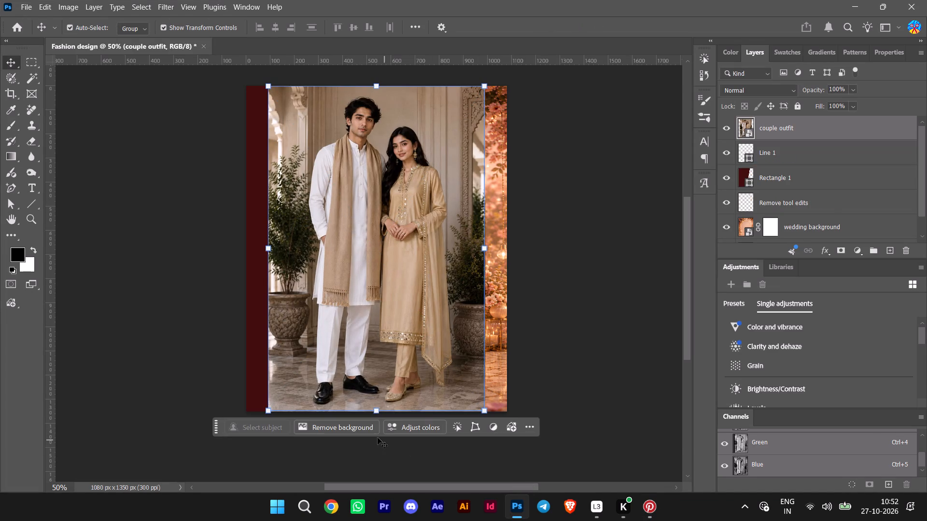
Remove the background from the placed couple outfit image.
{"action": "left_click", "coordinate": [348, 428]}
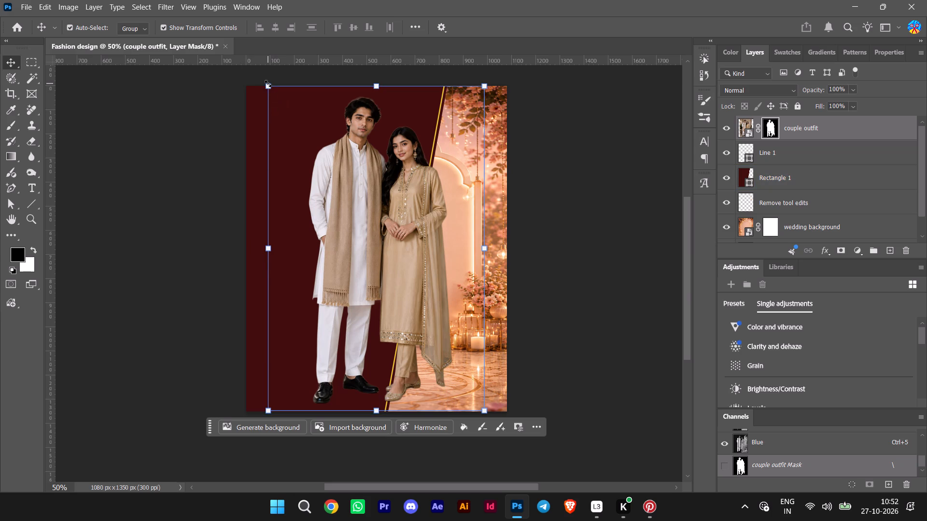
Scale the couple cutout to about 96% and position it full length across the gold diagonal line, over the arch side of the poster.
{"action": "left_click_drag", "start_coordinate": [268, 83], "coordinate": [324, 155], "text": "shift"}
{"action": "left_click_drag", "start_coordinate": [368, 267], "coordinate": [382, 271]}
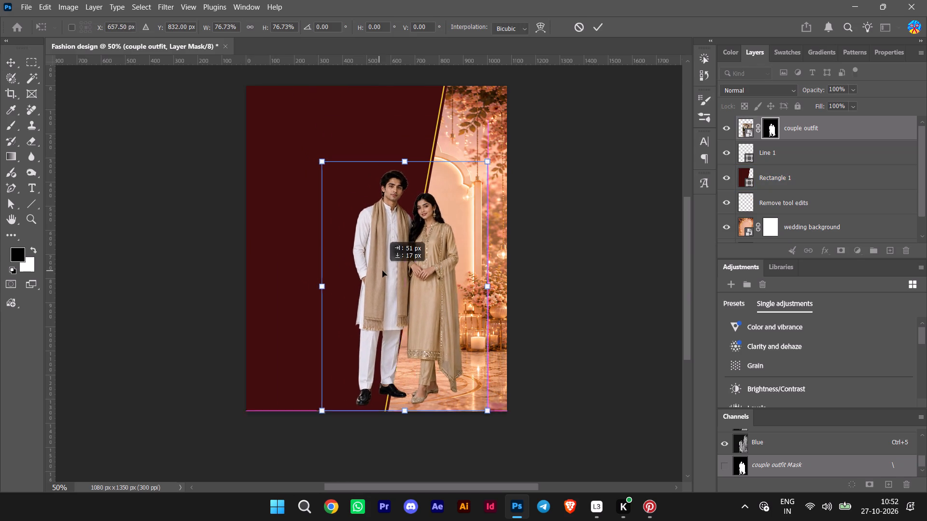
{"action": "left_click_drag", "start_coordinate": [382, 271], "coordinate": [397, 274]}
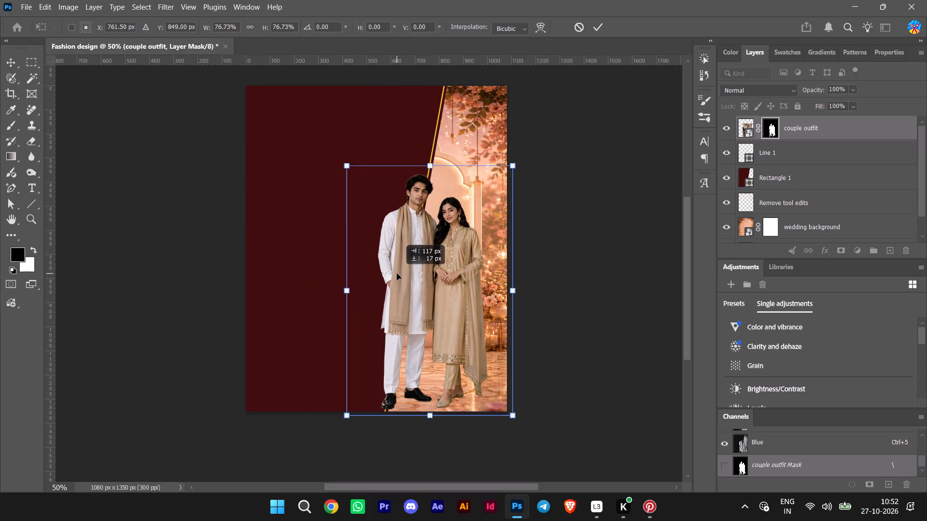
{"action": "left_click_drag", "start_coordinate": [397, 274], "coordinate": [412, 275]}
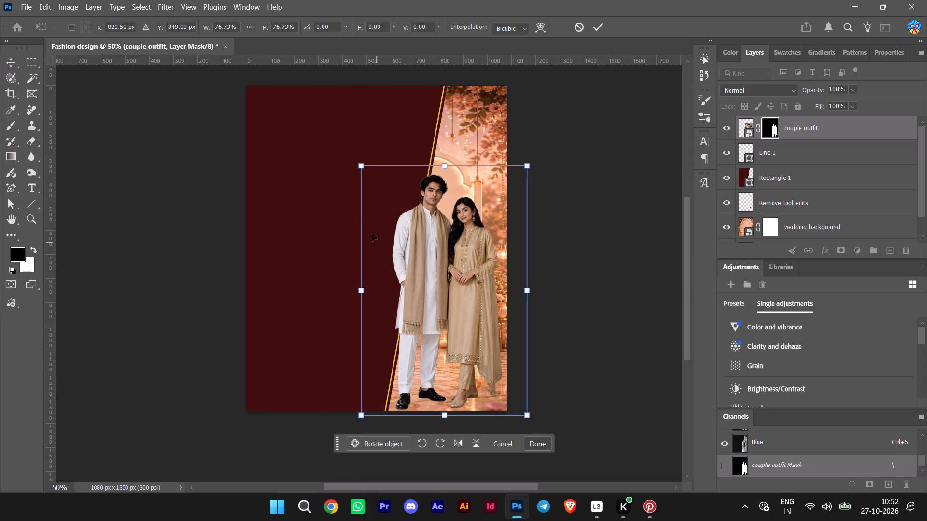
{"action": "left_click_drag", "start_coordinate": [361, 170], "coordinate": [320, 107]}
{"action": "left_click_drag", "start_coordinate": [380, 225], "coordinate": [382, 236]}
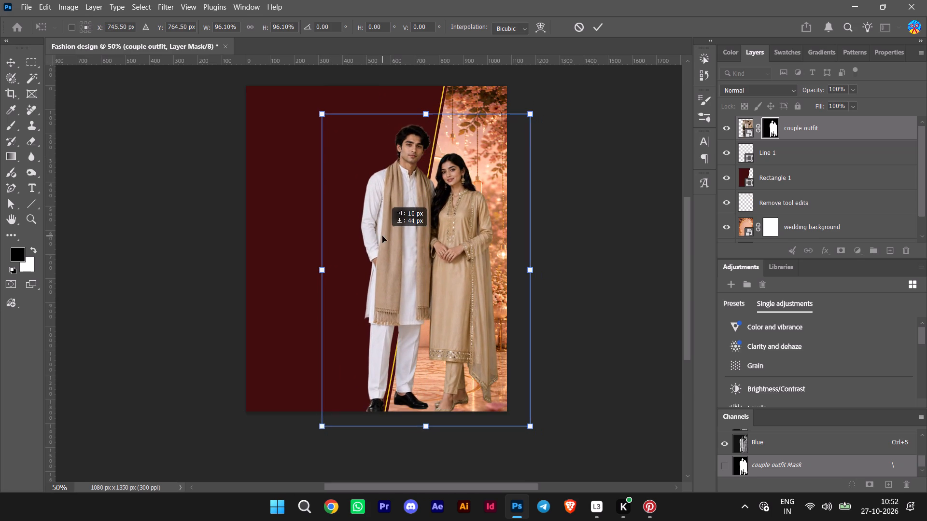
{"action": "left_click_drag", "start_coordinate": [382, 236], "coordinate": [389, 236]}
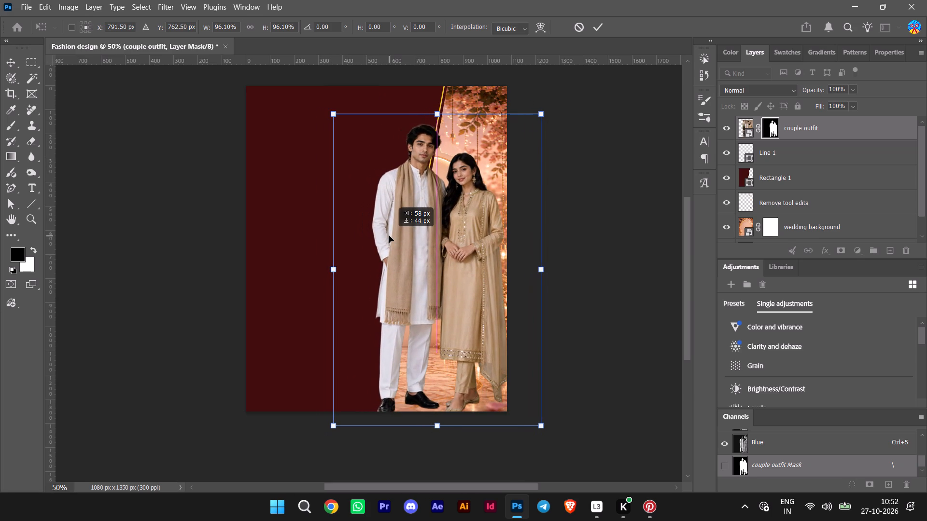
{"action": "left_click_drag", "start_coordinate": [389, 236], "coordinate": [385, 230]}
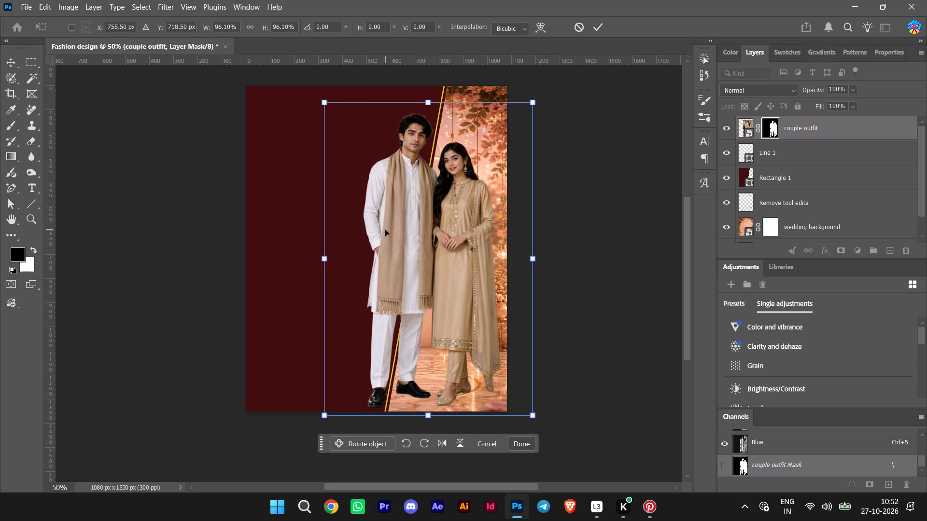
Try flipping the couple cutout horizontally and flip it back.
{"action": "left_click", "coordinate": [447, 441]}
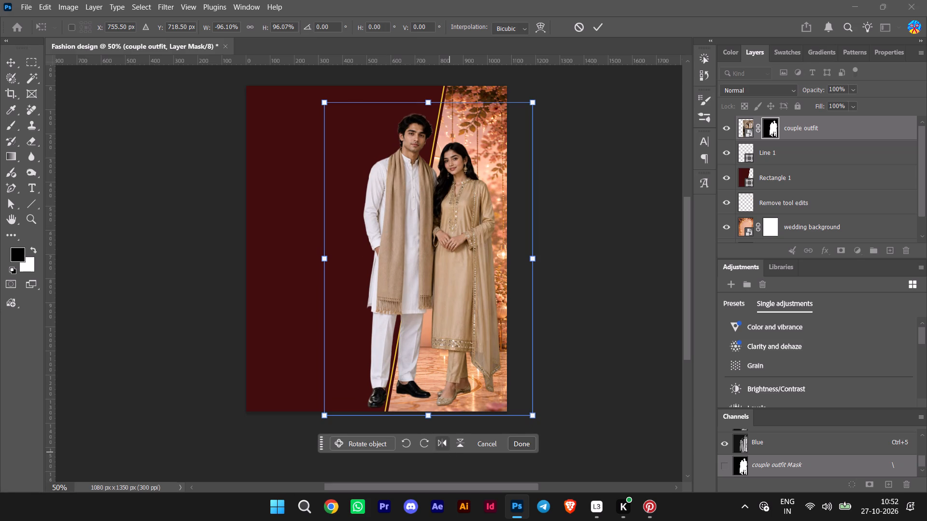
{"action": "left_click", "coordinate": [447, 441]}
Move the couple cutout down and towards the poster's right edge, to about X 820 px, Y 874 px, with the feet below the canvas.
{"action": "left_click_drag", "start_coordinate": [392, 268], "coordinate": [420, 309]}
{"action": "left_click_drag", "start_coordinate": [405, 281], "coordinate": [431, 333]}
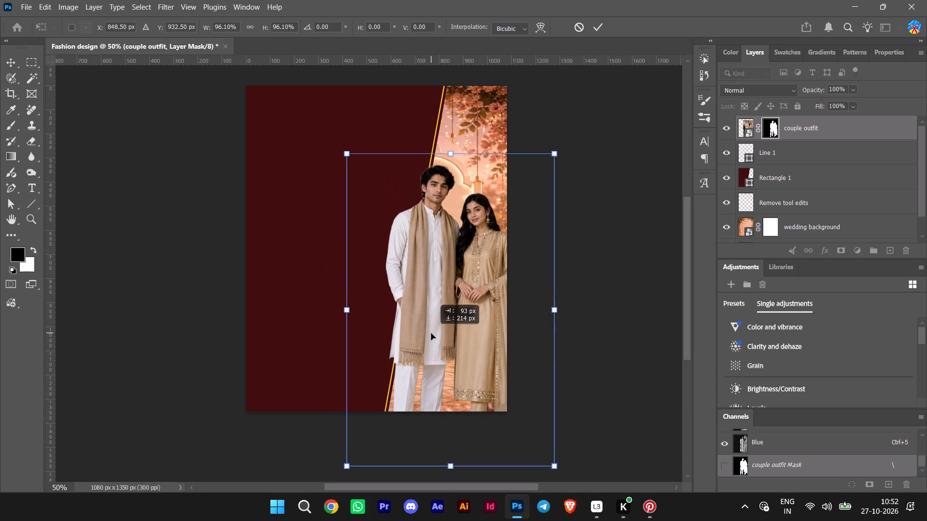
{"action": "left_click_drag", "start_coordinate": [431, 333], "coordinate": [447, 333]}
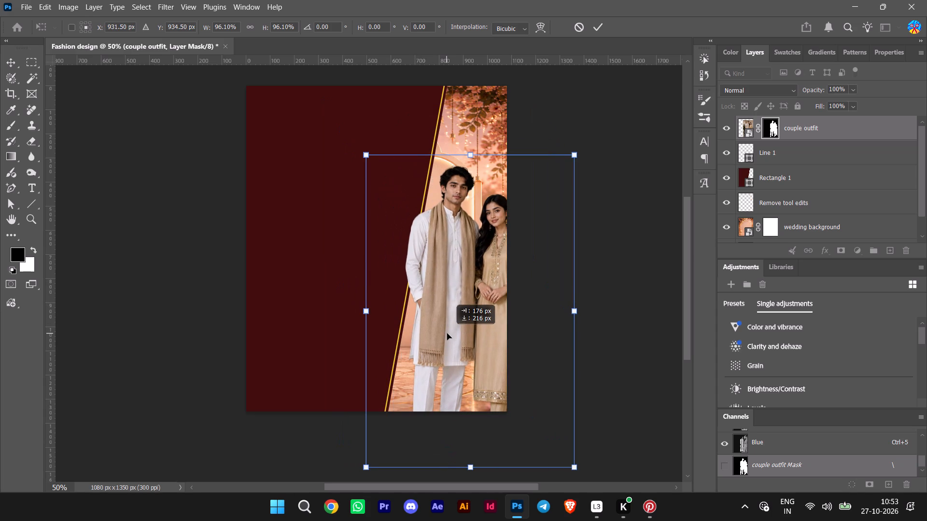
{"action": "left_click_drag", "start_coordinate": [447, 333], "coordinate": [443, 334]}
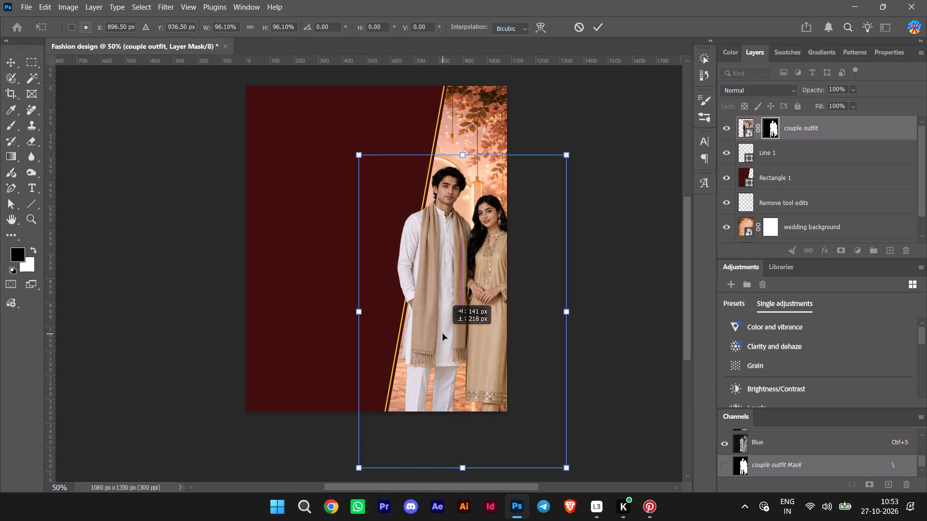
{"action": "left_click_drag", "start_coordinate": [443, 334], "coordinate": [435, 333]}
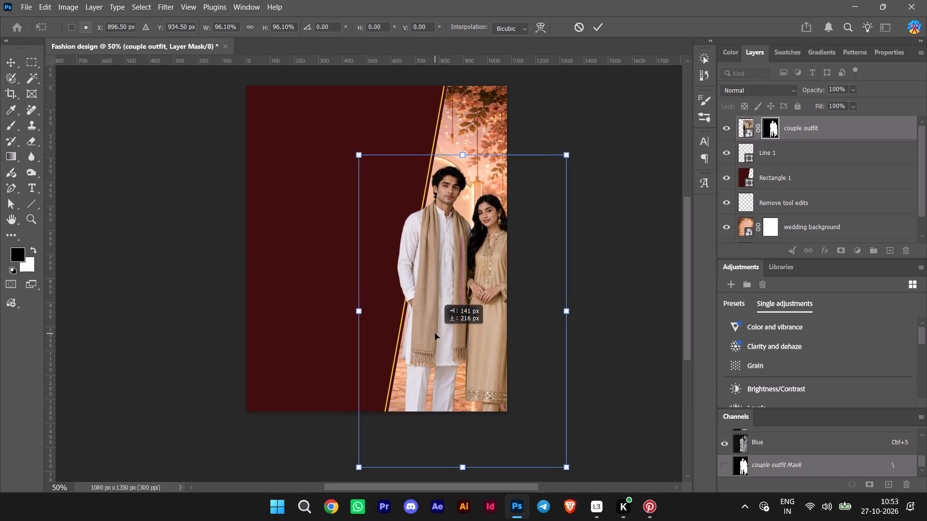
{"action": "left_click_drag", "start_coordinate": [435, 333], "coordinate": [422, 330]}
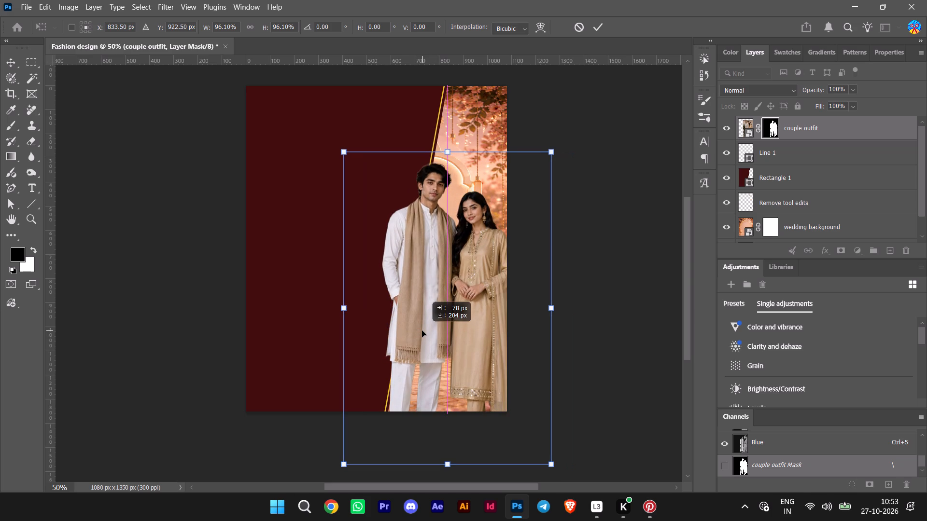
{"action": "left_click_drag", "start_coordinate": [422, 330], "coordinate": [418, 319]}
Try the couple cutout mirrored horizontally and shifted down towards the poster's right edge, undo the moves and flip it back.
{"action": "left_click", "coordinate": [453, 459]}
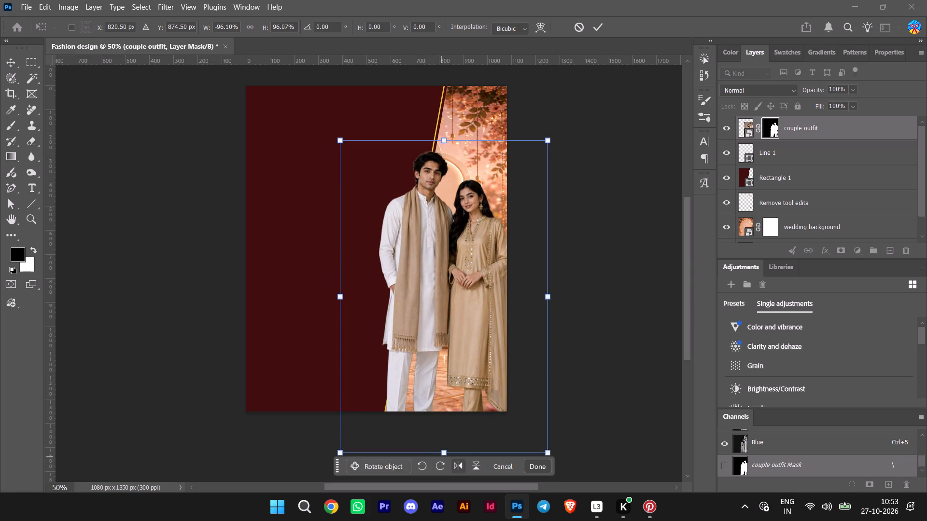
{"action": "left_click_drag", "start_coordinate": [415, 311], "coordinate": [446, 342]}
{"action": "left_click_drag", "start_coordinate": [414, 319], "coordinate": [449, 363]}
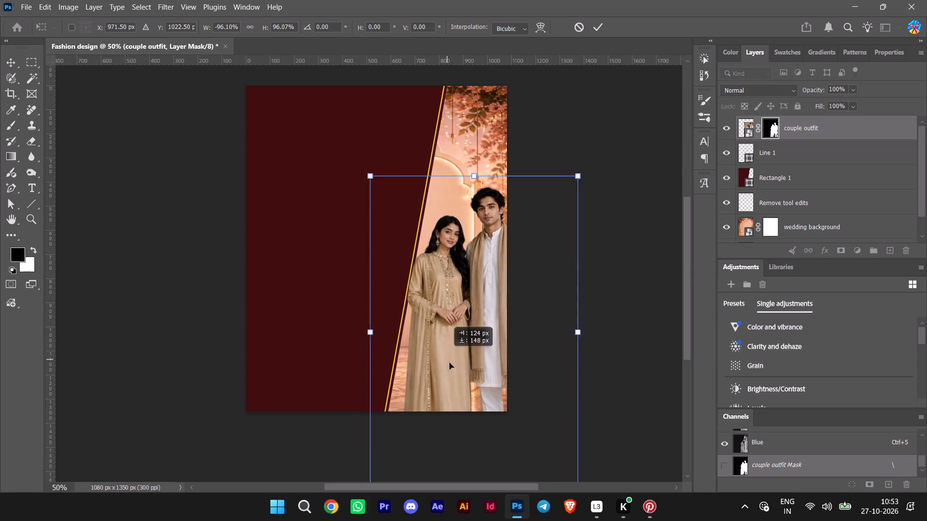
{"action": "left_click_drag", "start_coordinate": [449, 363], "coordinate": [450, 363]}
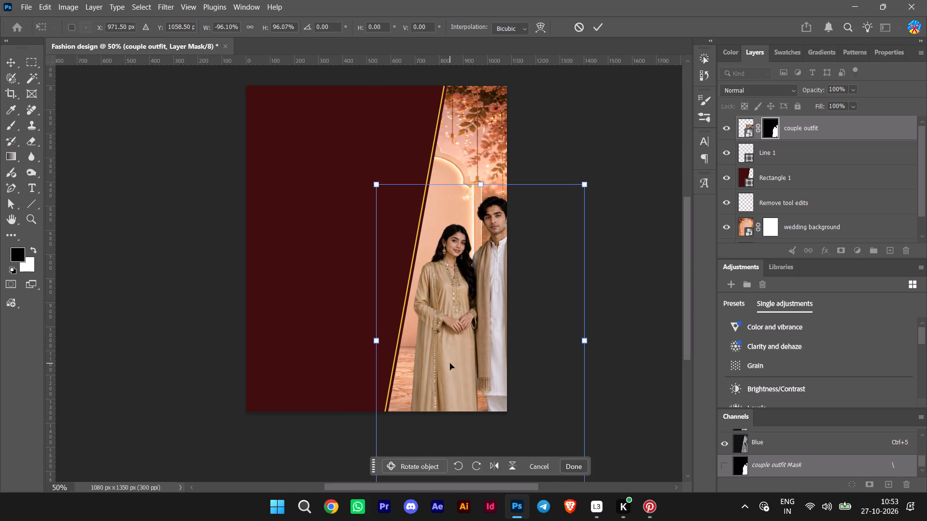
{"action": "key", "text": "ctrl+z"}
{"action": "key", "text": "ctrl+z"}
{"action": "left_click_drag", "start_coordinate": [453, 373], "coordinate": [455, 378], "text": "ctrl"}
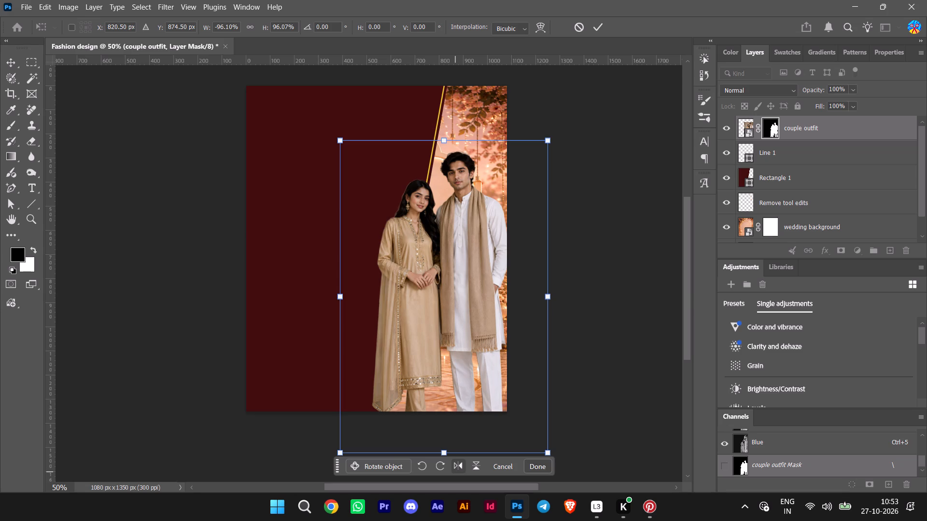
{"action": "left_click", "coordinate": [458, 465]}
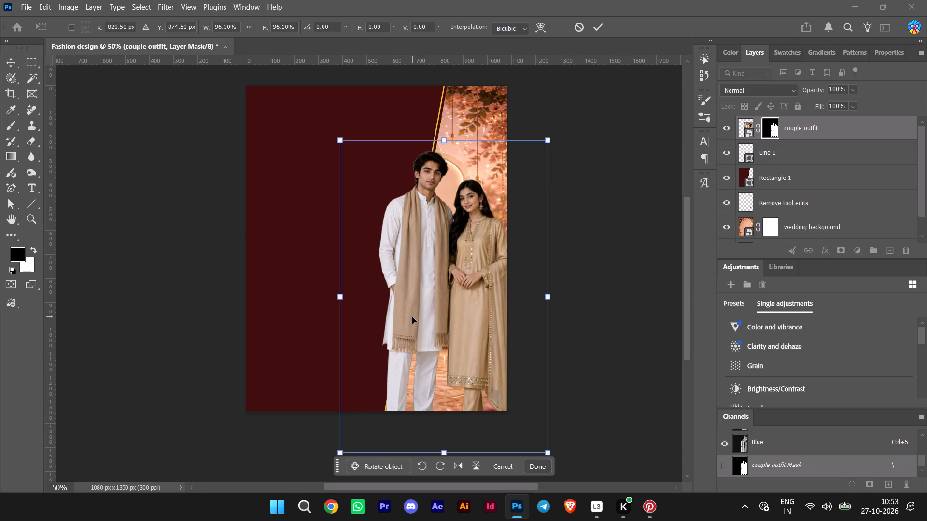
Enlarge the couple cutout proportionally beyond 112% and position it over the gold diagonal line, with their lower legs cropped by the poster's bottom edge.
{"action": "left_click_drag", "start_coordinate": [407, 316], "coordinate": [359, 288]}
{"action": "left_click_drag", "start_coordinate": [409, 317], "coordinate": [407, 323]}
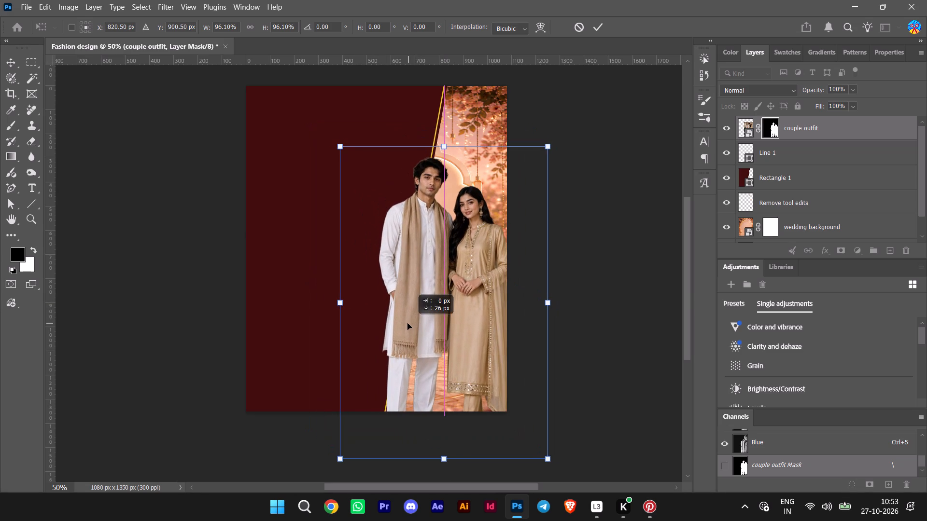
{"action": "left_click_drag", "start_coordinate": [407, 323], "coordinate": [407, 323]}
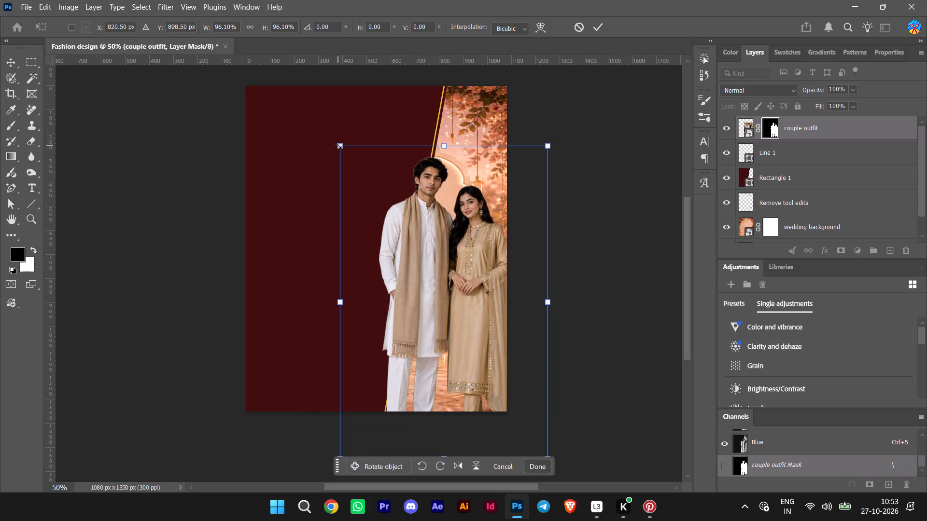
{"action": "left_click_drag", "start_coordinate": [338, 145], "coordinate": [276, 110], "text": "shift"}
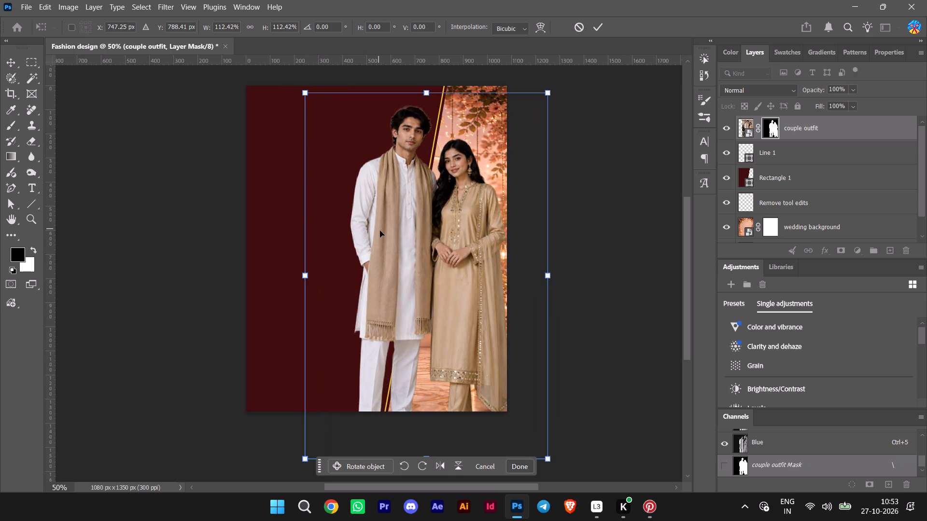
{"action": "left_click_drag", "start_coordinate": [380, 231], "coordinate": [393, 249]}
{"action": "left_click_drag", "start_coordinate": [318, 113], "coordinate": [308, 107], "text": "shift"}
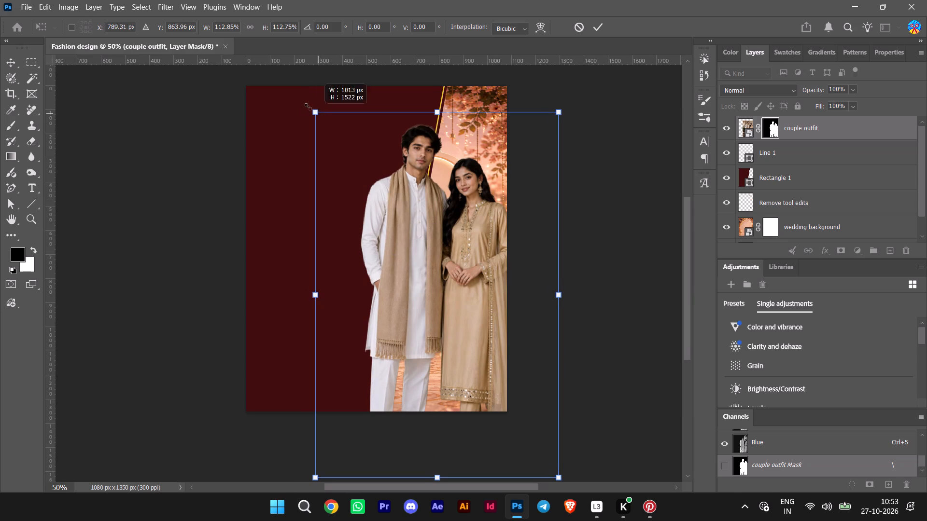
{"action": "left_click_drag", "start_coordinate": [308, 107], "coordinate": [291, 93], "text": "shift"}
{"action": "left_click_drag", "start_coordinate": [392, 213], "coordinate": [400, 237]}
{"action": "left_click", "coordinate": [532, 466]}
{"action": "left_click", "coordinate": [627, 330]}
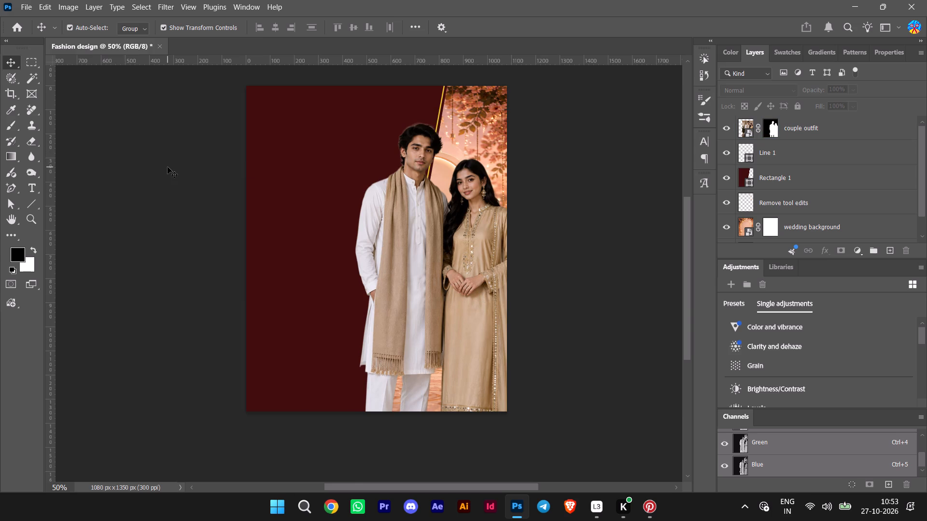
Change the slanted maroon panel's fill to the tan colour #b39478, sampled from the man's shawl.
{"action": "scroll", "coordinate": [168, 167], "scroll_direction": "up", "scroll_amount": 2}
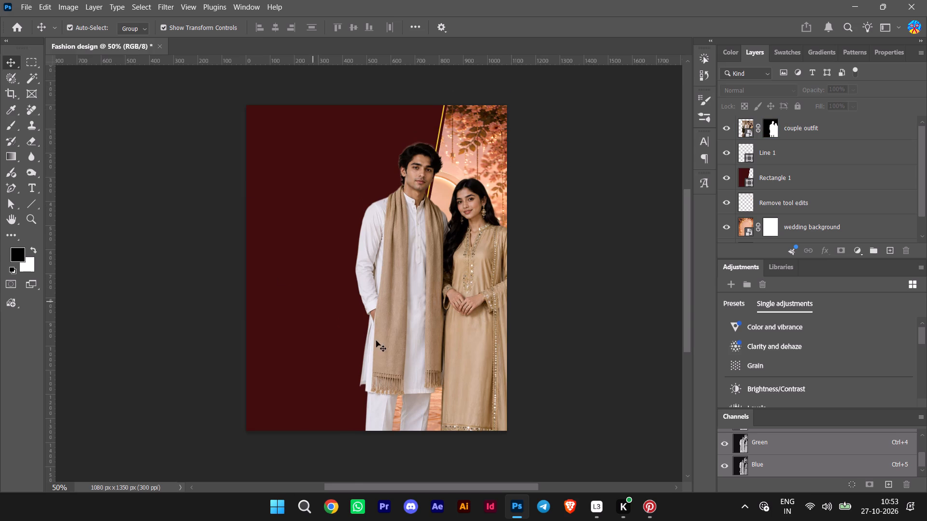
{"action": "left_click_drag", "start_coordinate": [386, 486], "coordinate": [374, 484]}
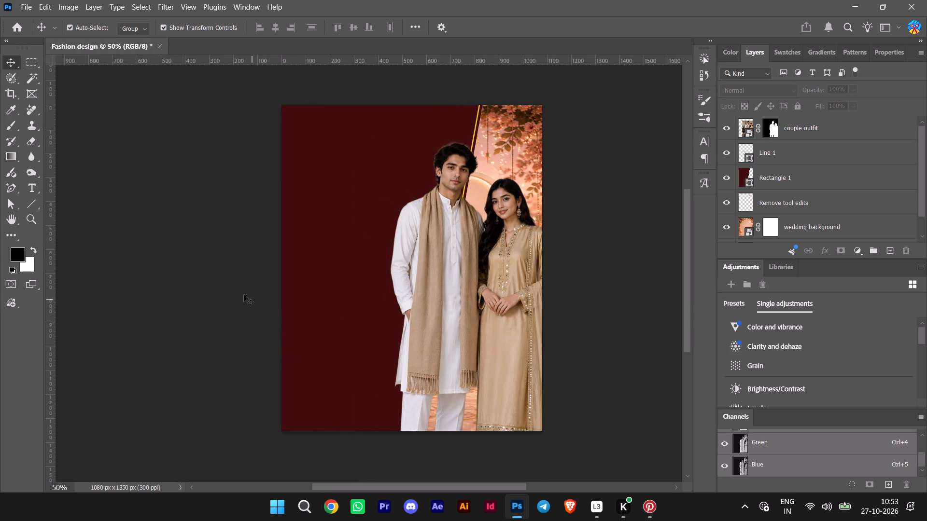
{"action": "scroll", "coordinate": [242, 294], "scroll_direction": "up", "scroll_amount": 1}
{"action": "scroll", "coordinate": [237, 291], "scroll_direction": "down", "scroll_amount": 1}
{"action": "left_click", "coordinate": [327, 193]}
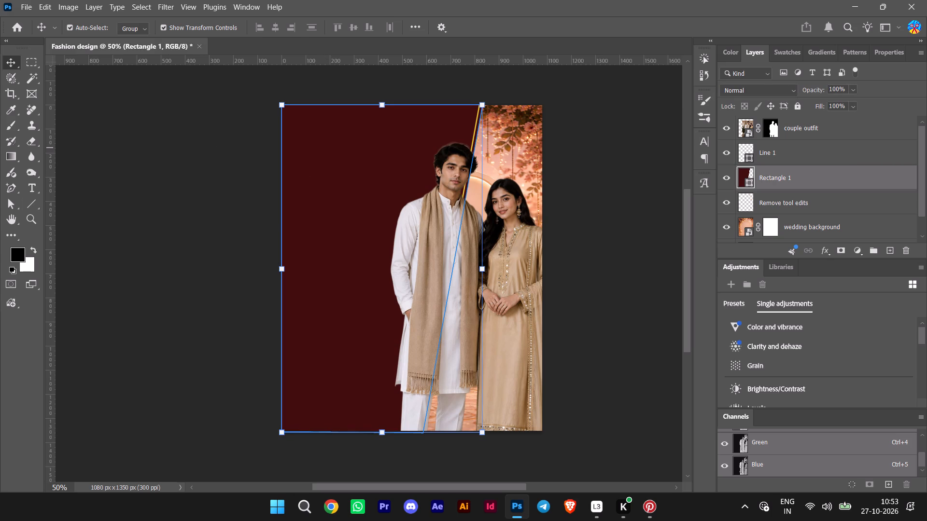
{"action": "left_click", "coordinate": [30, 204]}
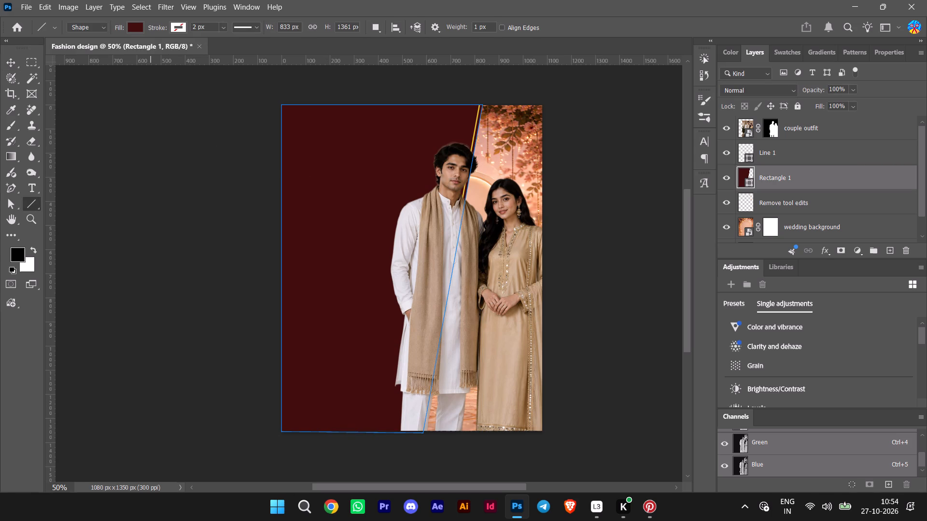
{"action": "left_click", "coordinate": [134, 26]}
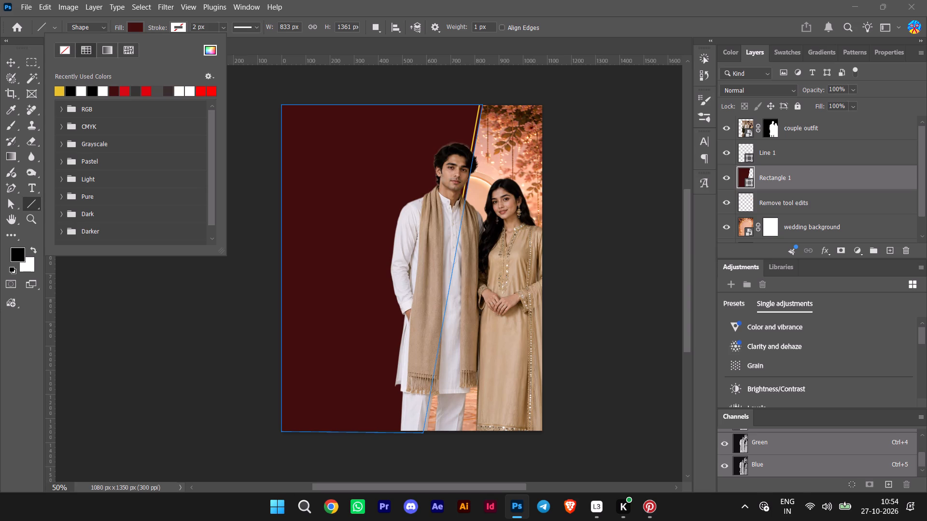
{"action": "left_click", "coordinate": [211, 48]}
{"action": "left_click_drag", "start_coordinate": [483, 151], "coordinate": [609, 180]}
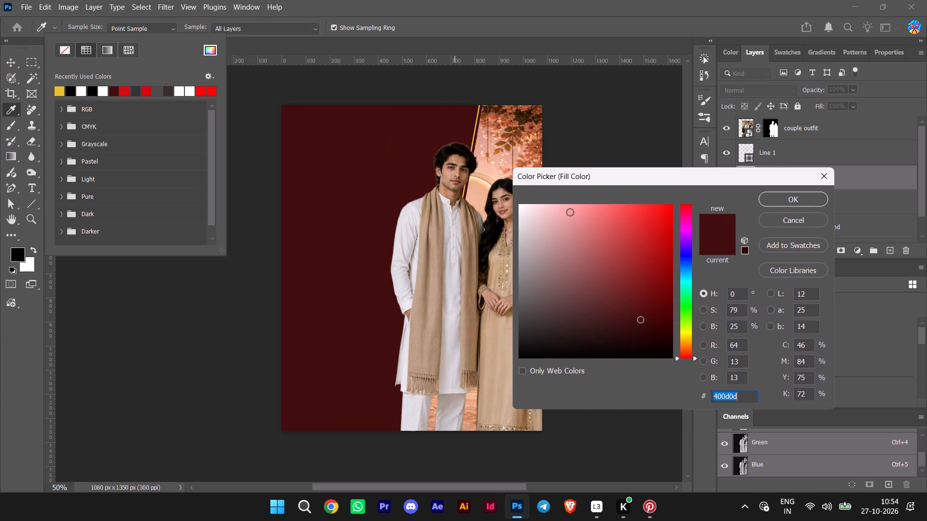
{"action": "left_click", "coordinate": [430, 253]}
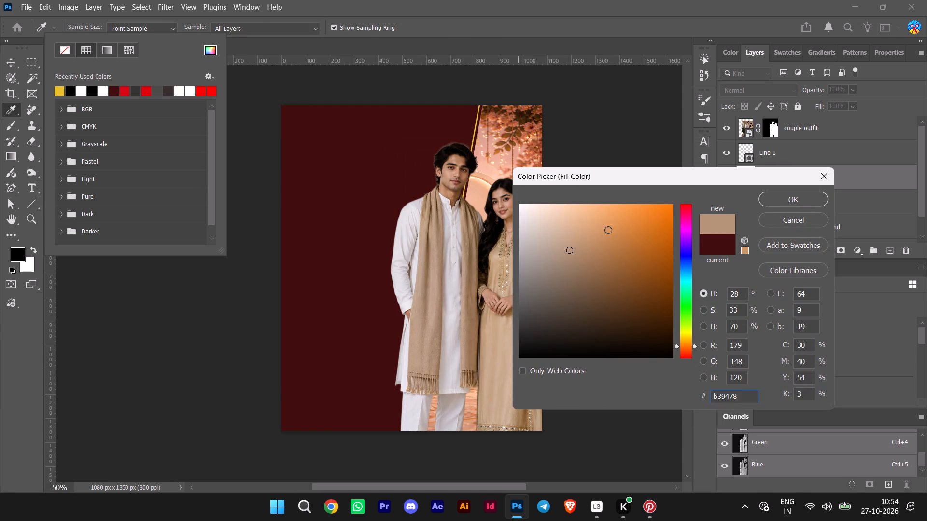
{"action": "left_click", "coordinate": [764, 198]}
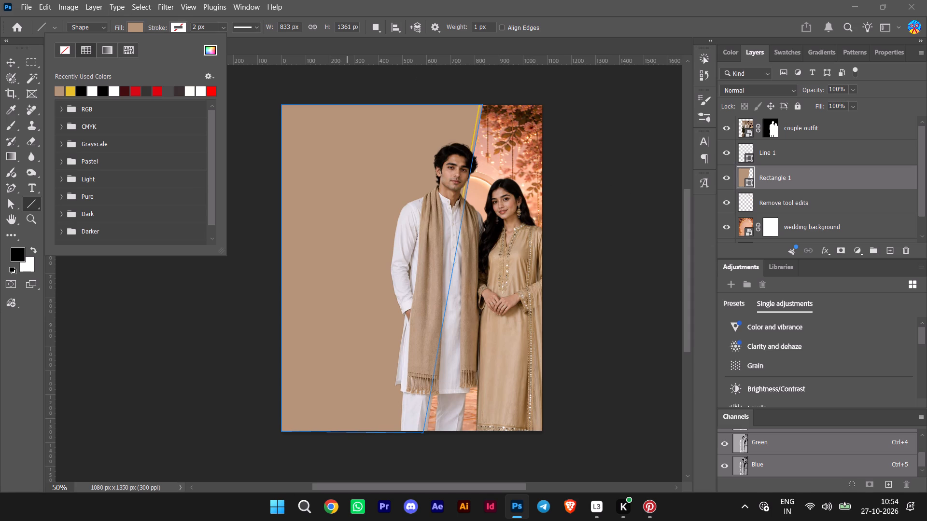
{"action": "left_click", "coordinate": [10, 62]}
{"action": "left_click", "coordinate": [149, 166]}
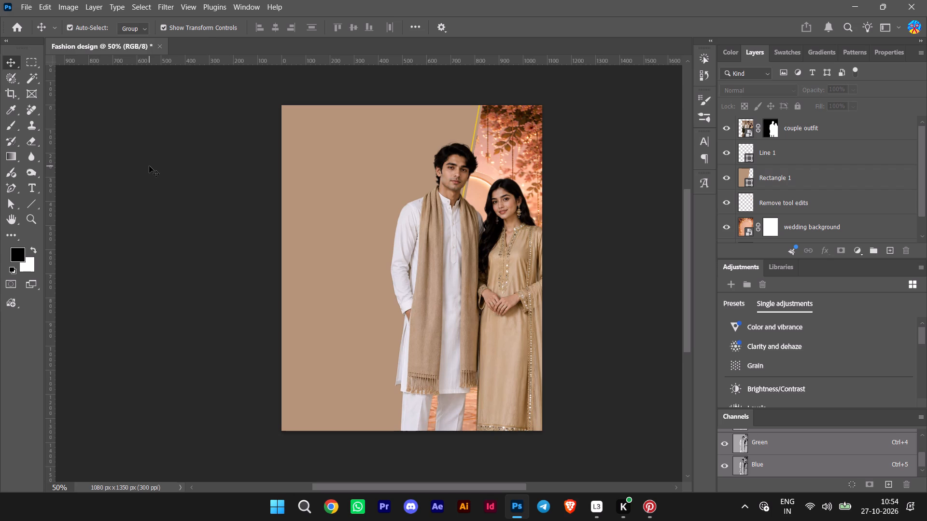
{"action": "double_click", "coordinate": [103, 147]}
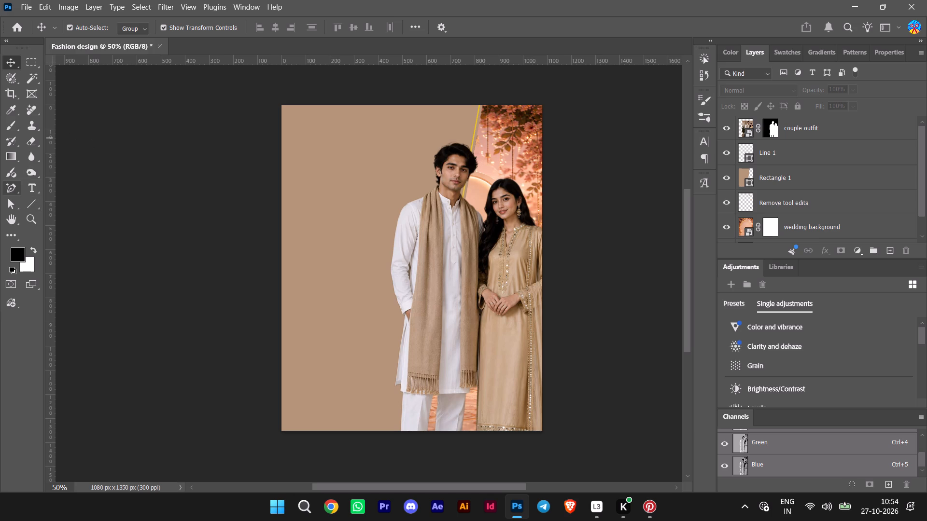
Draw a small open curved shape with the Pen tool, about 50 by 59 px, in the tan panel's upper-left corner.
{"action": "left_click", "coordinate": [11, 189]}
{"action": "right_click", "coordinate": [11, 189]}
{"action": "left_click", "coordinate": [49, 190]}
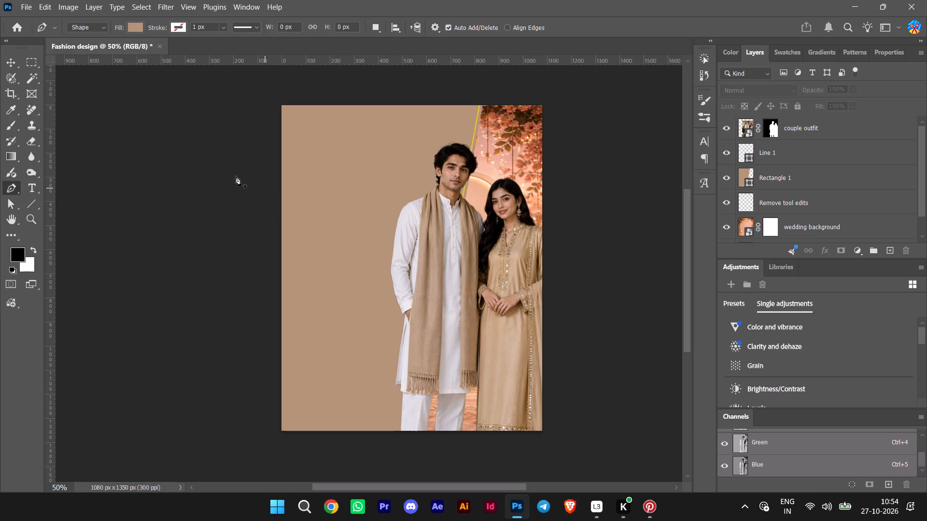
{"action": "scroll", "coordinate": [220, 170], "scroll_direction": "up", "scroll_amount": 11, "text": "alt"}
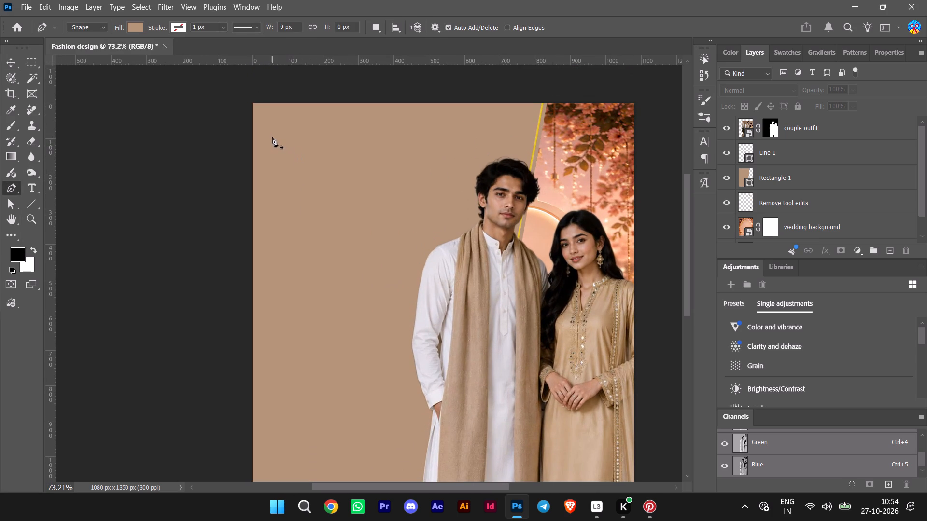
{"action": "left_click", "coordinate": [261, 113]}
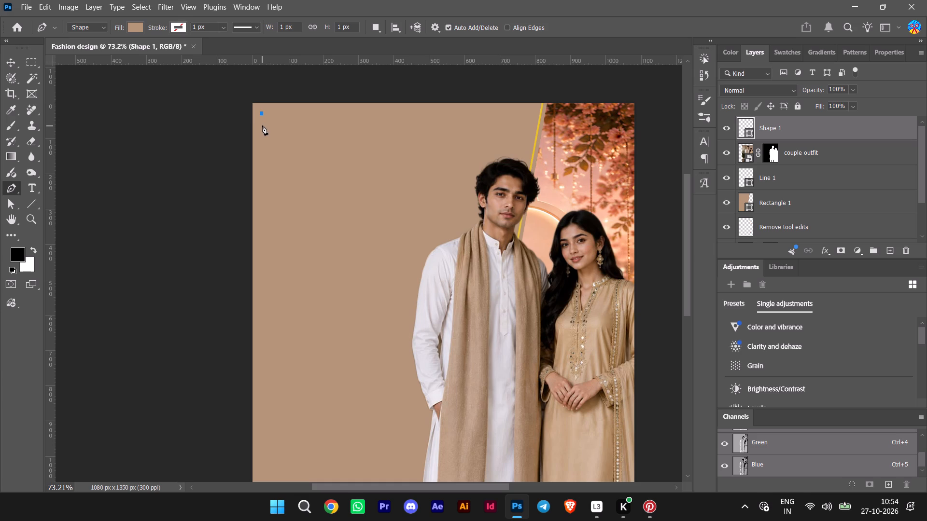
{"action": "left_click", "coordinate": [261, 125]}
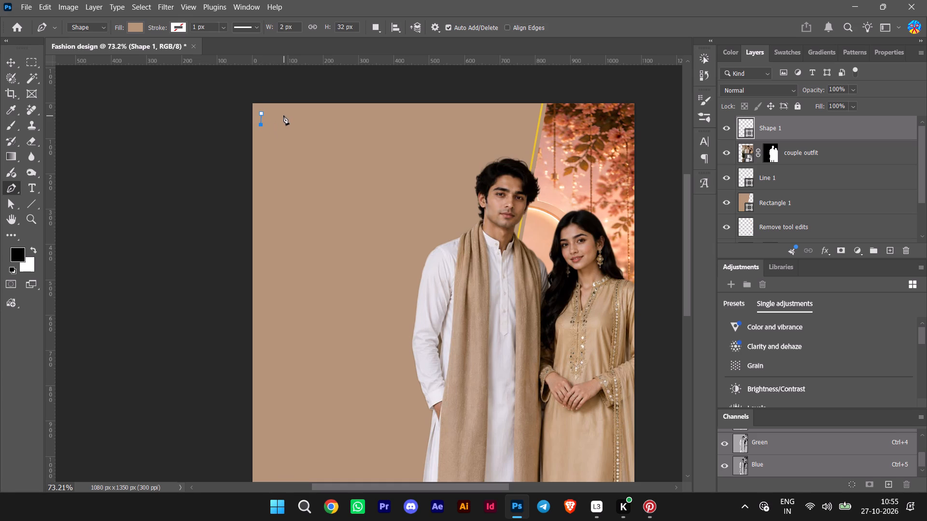
{"action": "left_click", "coordinate": [275, 114]}
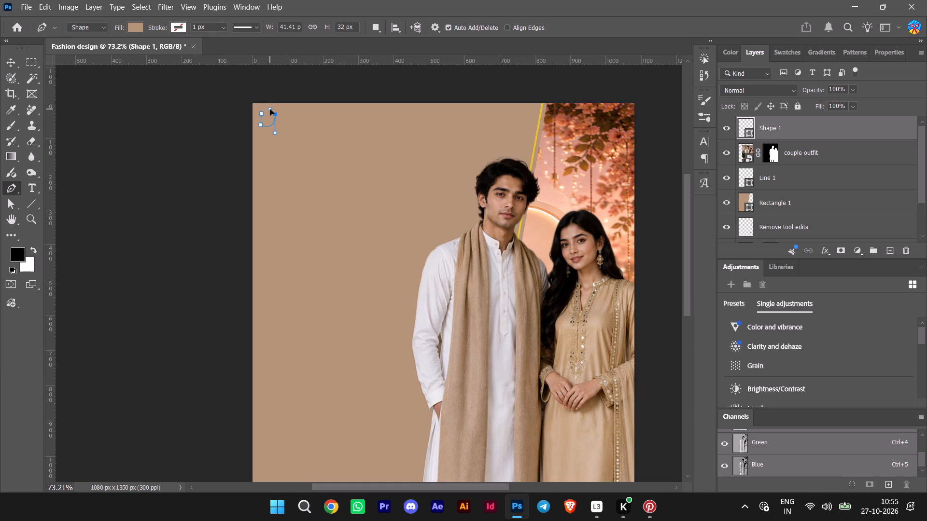
{"action": "double_click", "coordinate": [270, 109], "text": "alt"}
{"action": "left_click_drag", "start_coordinate": [278, 106], "coordinate": [286, 106]}
{"action": "left_click", "coordinate": [13, 63]}
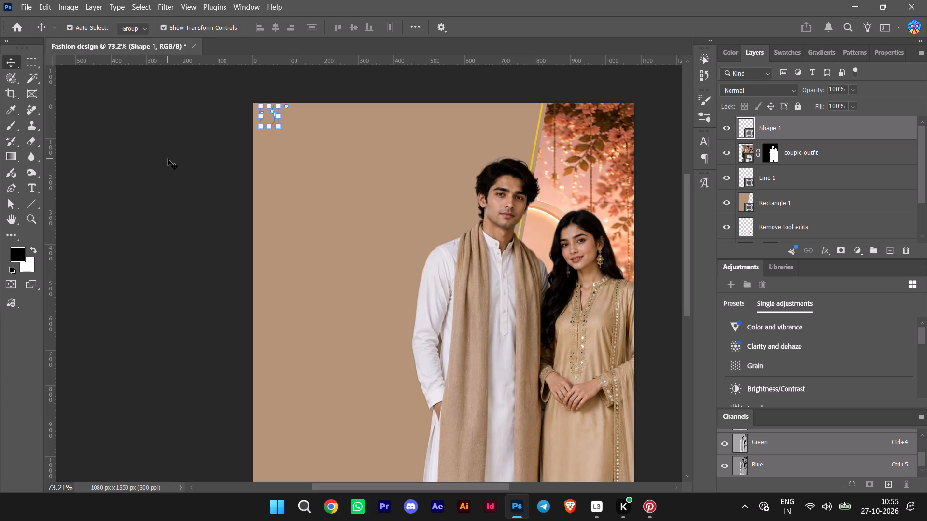
Set the small curved shape to no fill and give it a golden-yellow stroke from the recently used colours.
{"action": "scroll", "coordinate": [179, 155], "scroll_direction": "up", "scroll_amount": 5, "text": "alt"}
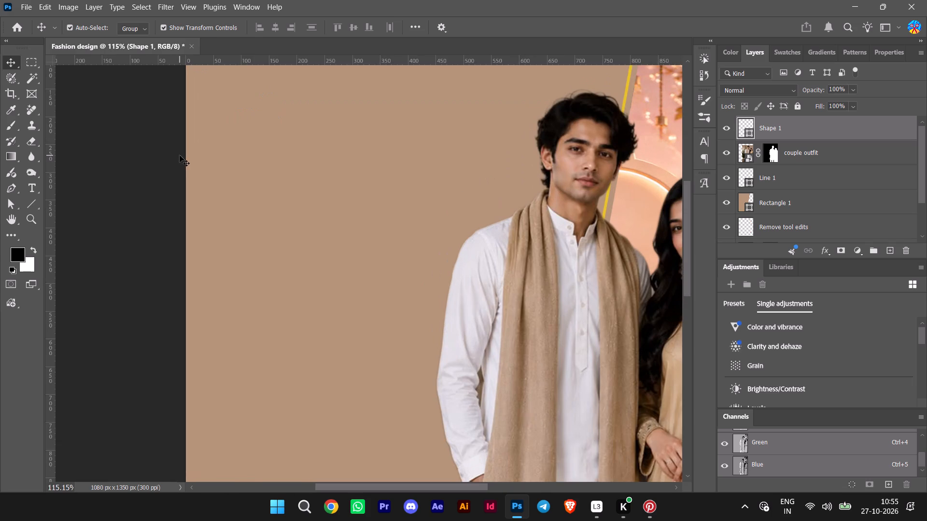
{"action": "scroll", "coordinate": [180, 155], "scroll_direction": "up", "scroll_amount": 10}
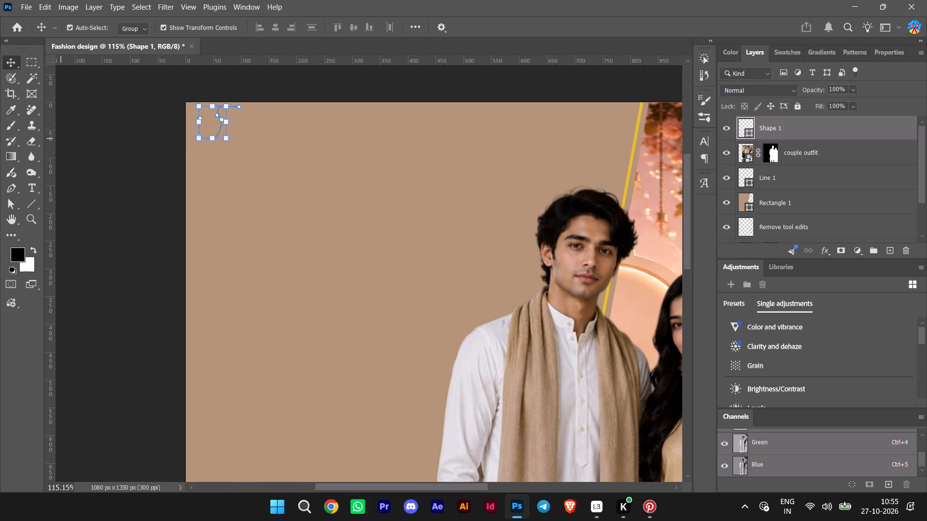
{"action": "left_click", "coordinate": [15, 187]}
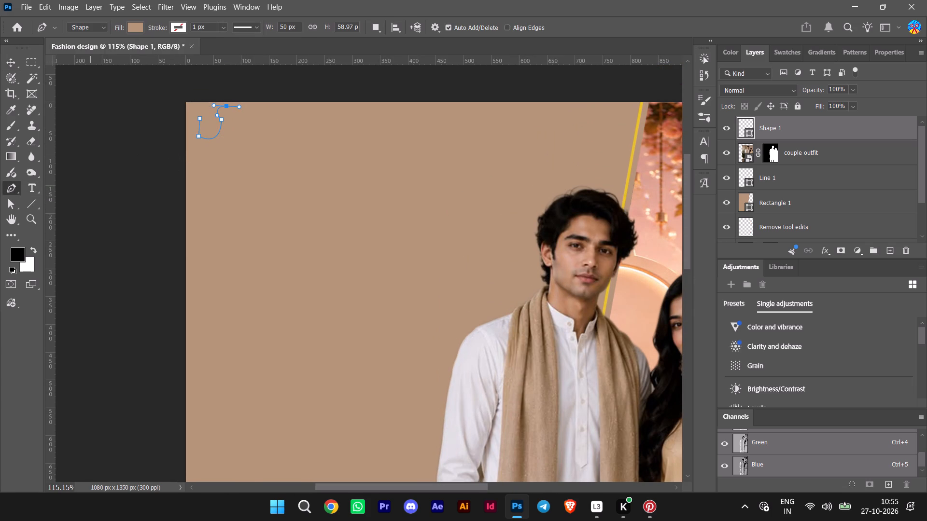
{"action": "left_click", "coordinate": [137, 29]}
{"action": "left_click", "coordinate": [68, 51]}
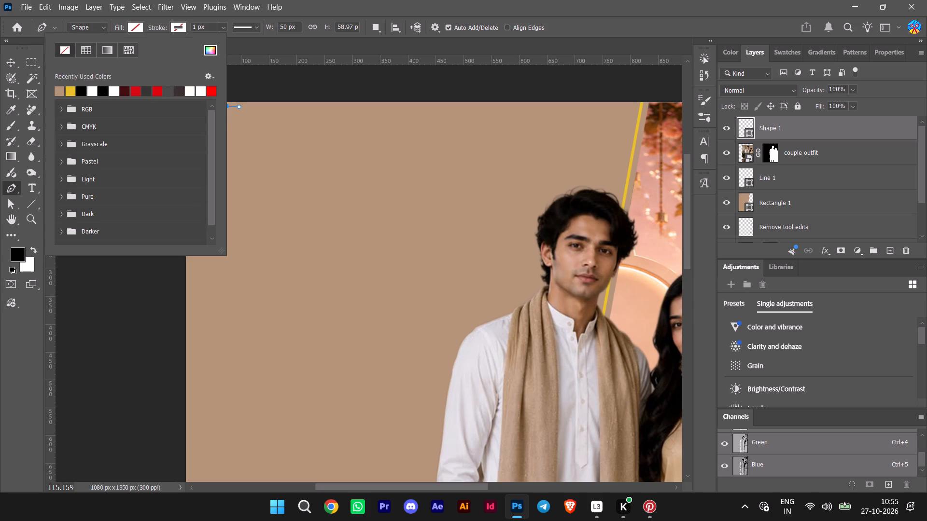
{"action": "left_click", "coordinate": [136, 31]}
{"action": "left_click", "coordinate": [171, 31]}
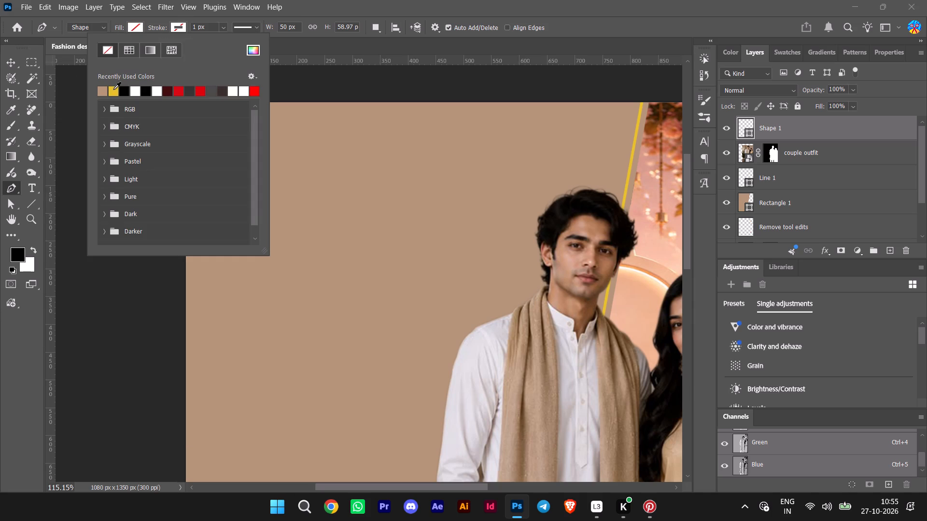
{"action": "left_click", "coordinate": [113, 89]}
{"action": "left_click", "coordinate": [172, 22]}
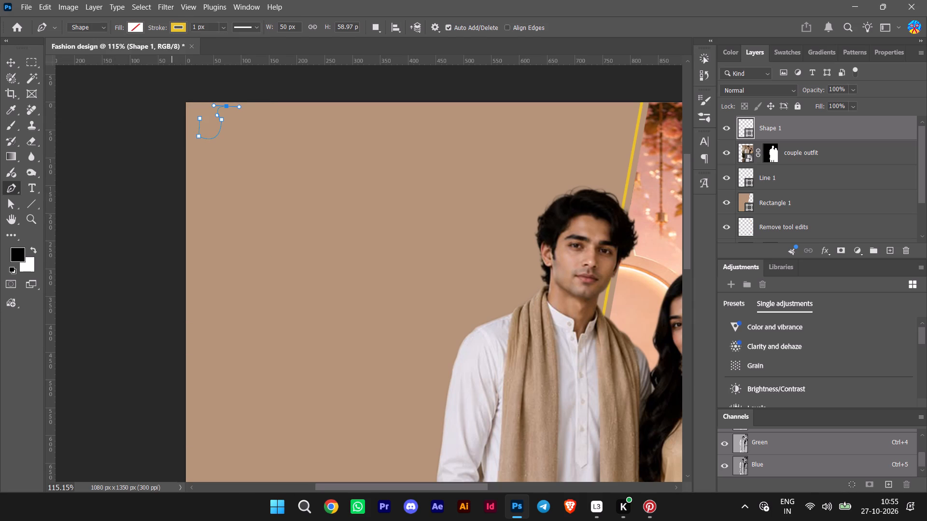
Set the small curved shape's golden-yellow stroke width to 5 px and deselect the shape.
{"action": "left_click", "coordinate": [204, 27]}
{"action": "scroll", "coordinate": [204, 27], "scroll_direction": "up", "scroll_amount": 4}
{"action": "key", "text": "Return"}
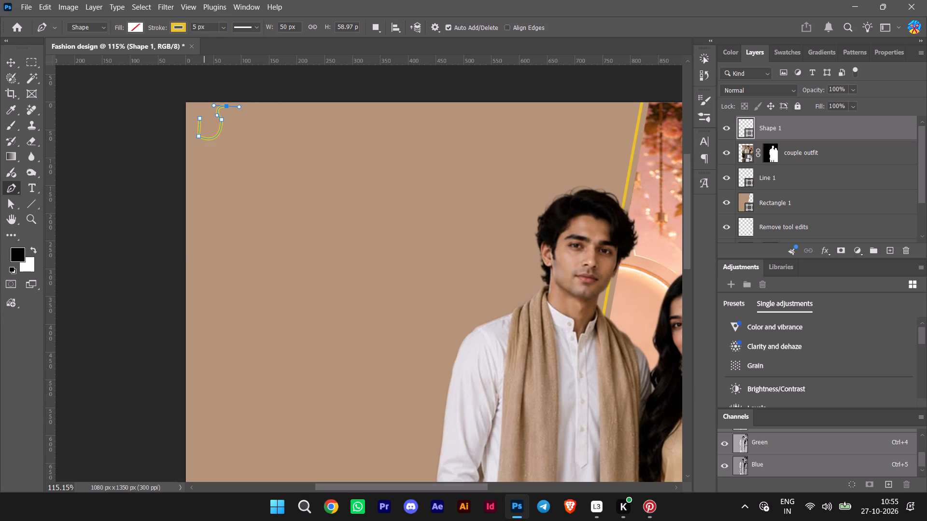
{"action": "left_click", "coordinate": [15, 58]}
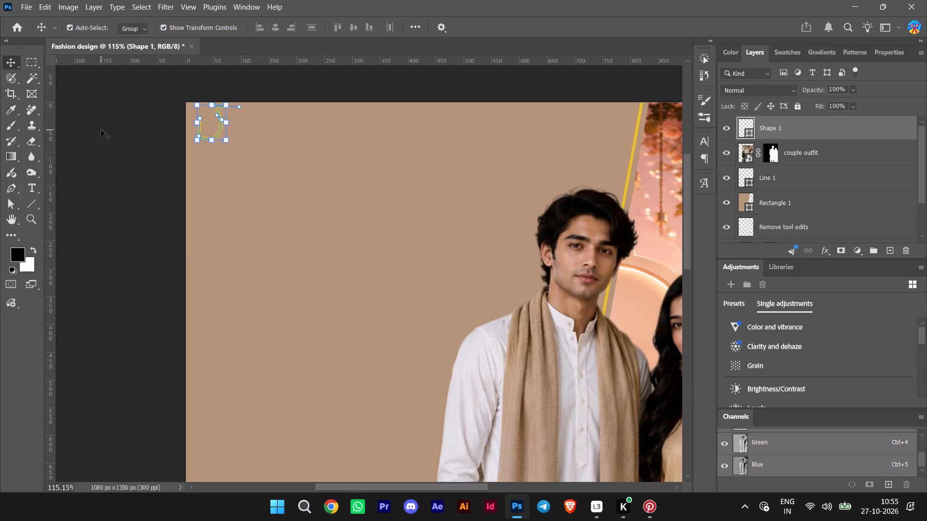
{"action": "left_click", "coordinate": [101, 130]}
{"action": "scroll", "coordinate": [101, 130], "scroll_direction": "up", "scroll_amount": 2, "text": "alt"}
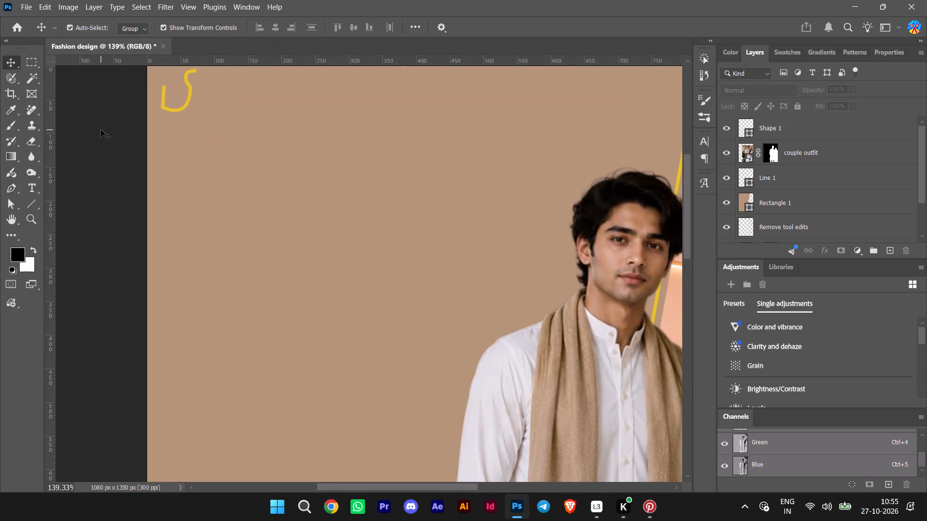
{"action": "scroll", "coordinate": [101, 130], "scroll_direction": "down", "scroll_amount": 1, "text": "alt"}
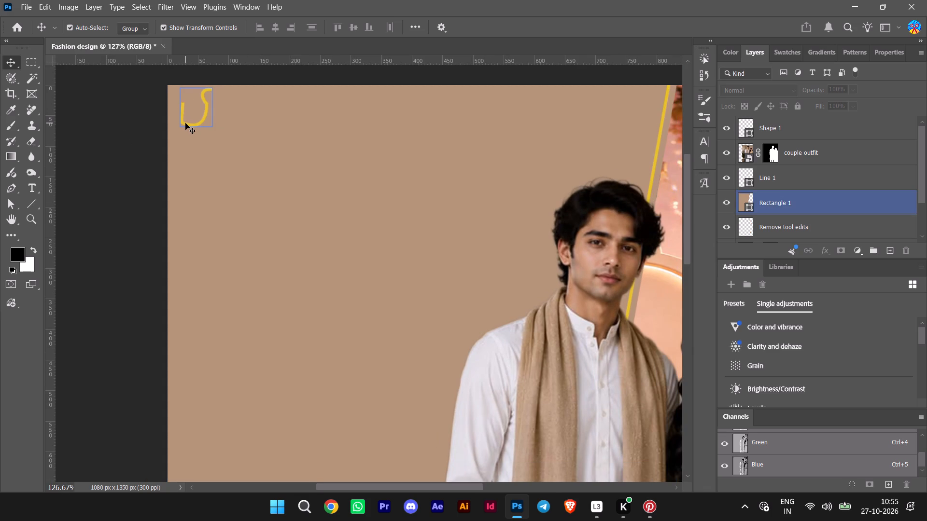
Remove the sharp lower-left corner point from the small curved shape's path with the Delete Anchor Point tool.
{"action": "left_click", "coordinate": [186, 123]}
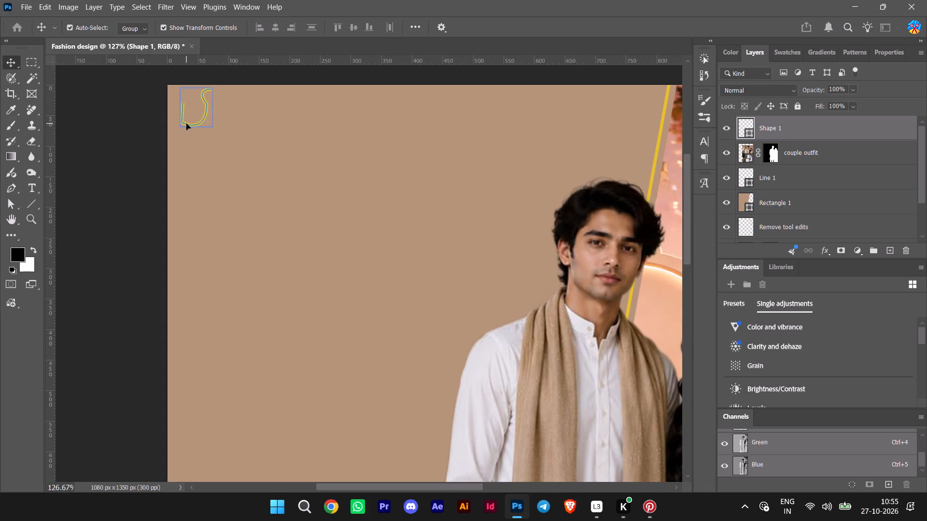
{"action": "scroll", "coordinate": [148, 145], "scroll_direction": "up", "scroll_amount": 3, "text": "alt"}
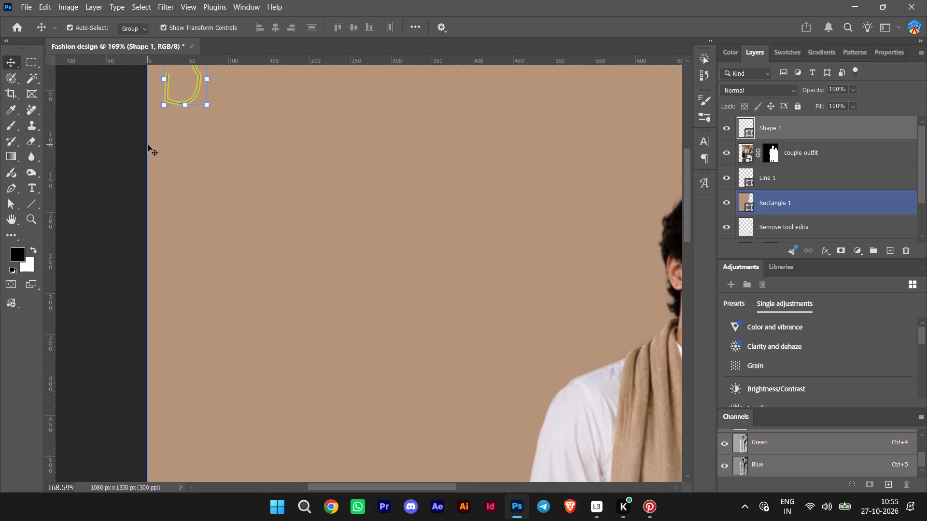
{"action": "scroll", "coordinate": [148, 145], "scroll_direction": "up", "scroll_amount": 5}
{"action": "scroll", "coordinate": [148, 145], "scroll_direction": "up", "scroll_amount": 8, "text": "alt"}
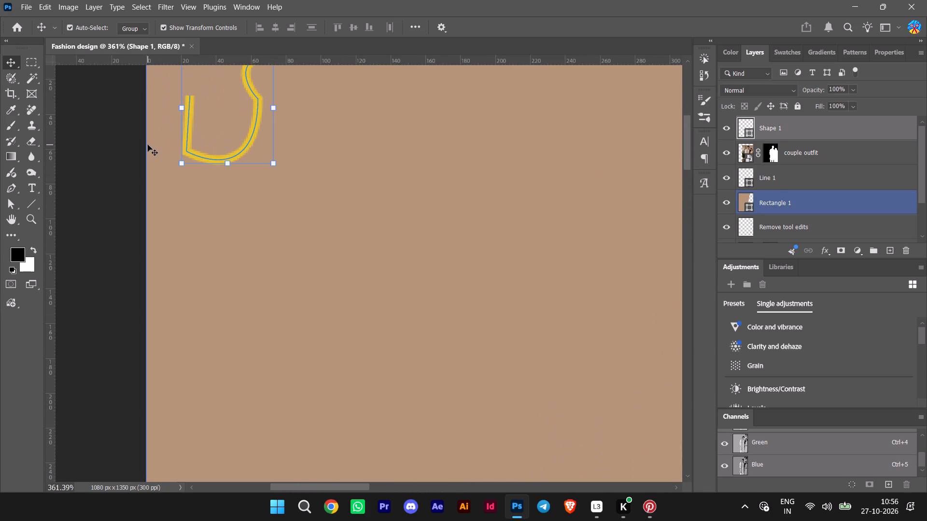
{"action": "scroll", "coordinate": [148, 145], "scroll_direction": "up", "scroll_amount": 4}
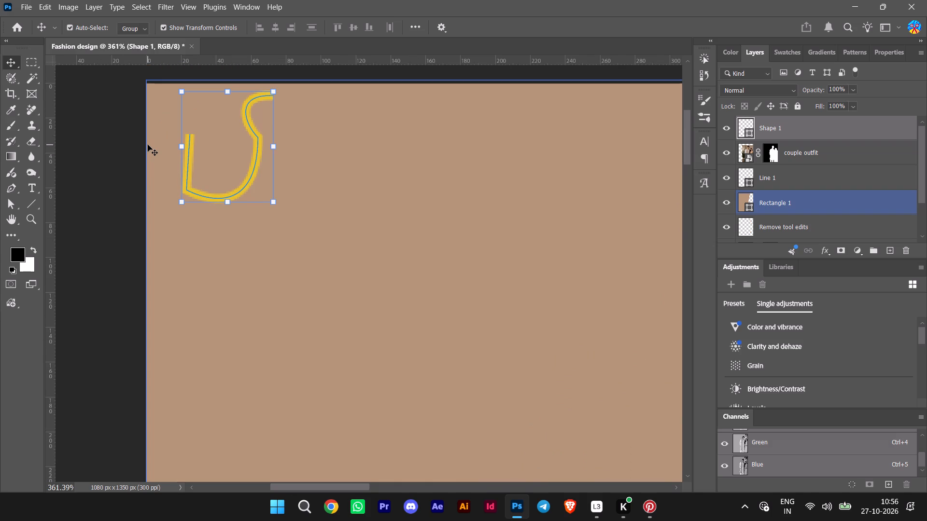
{"action": "left_click", "coordinate": [6, 192]}
{"action": "right_click", "coordinate": [6, 192]}
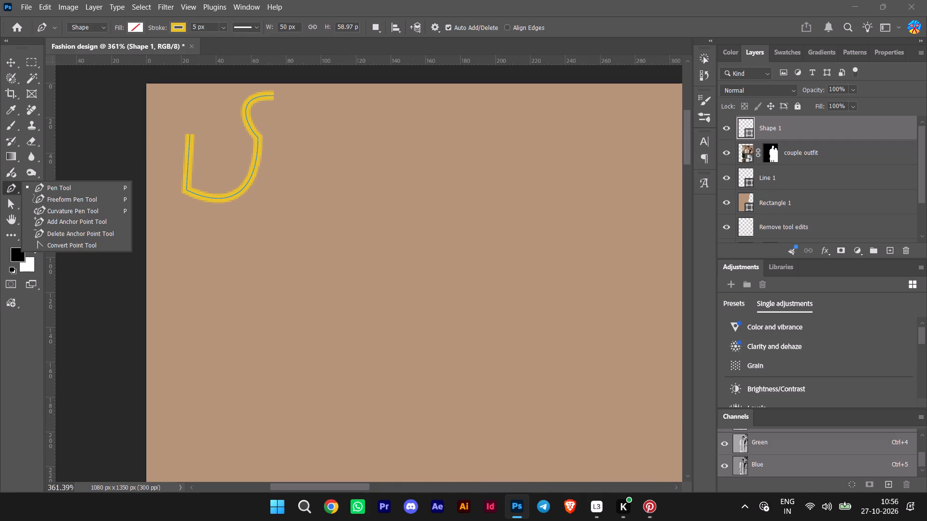
{"action": "left_click", "coordinate": [64, 230]}
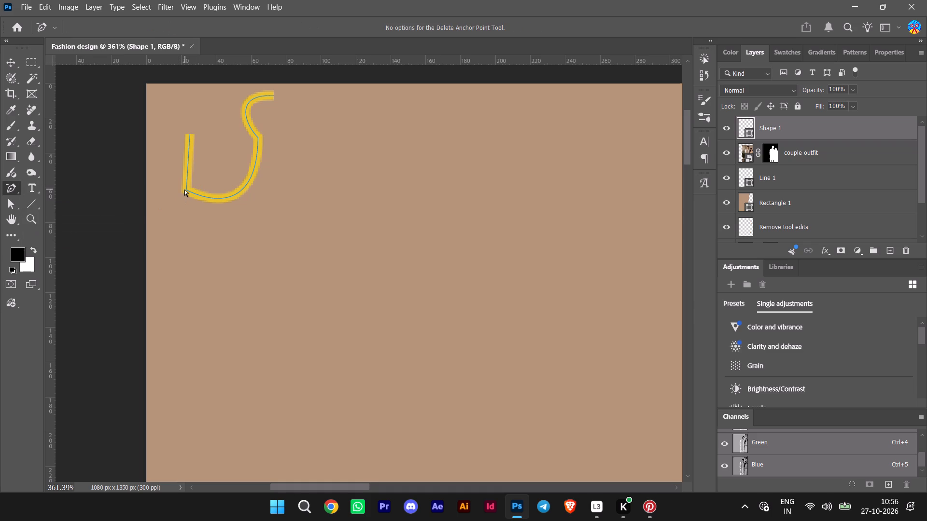
{"action": "left_click", "coordinate": [13, 65]}
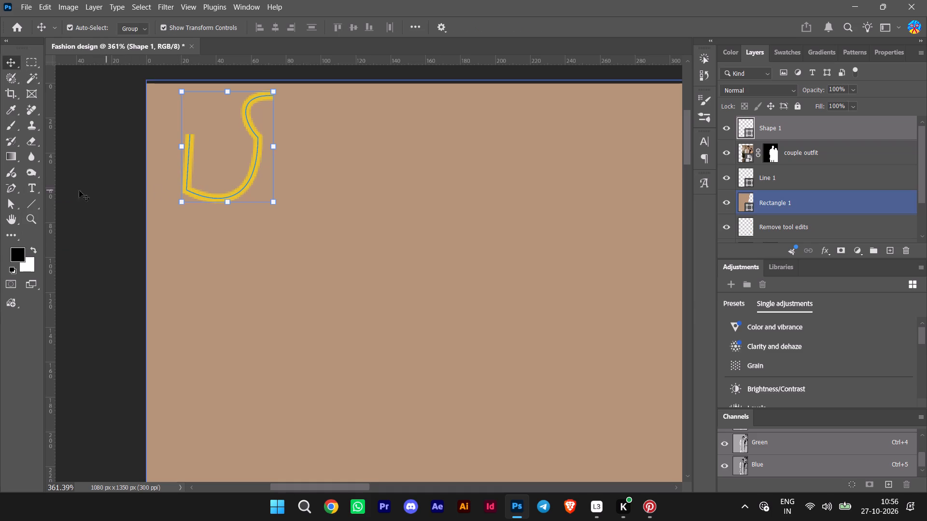
{"action": "left_click", "coordinate": [10, 186]}
{"action": "left_click", "coordinate": [205, 199]}
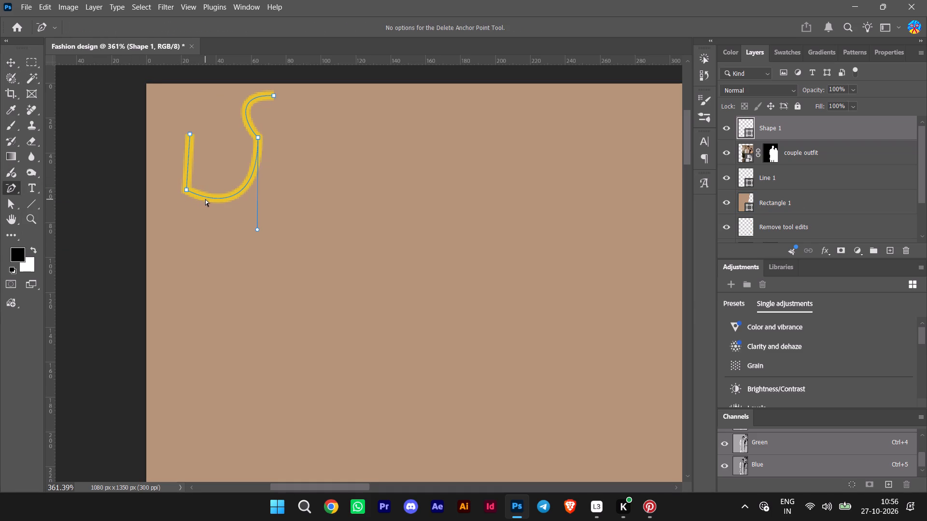
{"action": "left_click", "coordinate": [187, 191]}
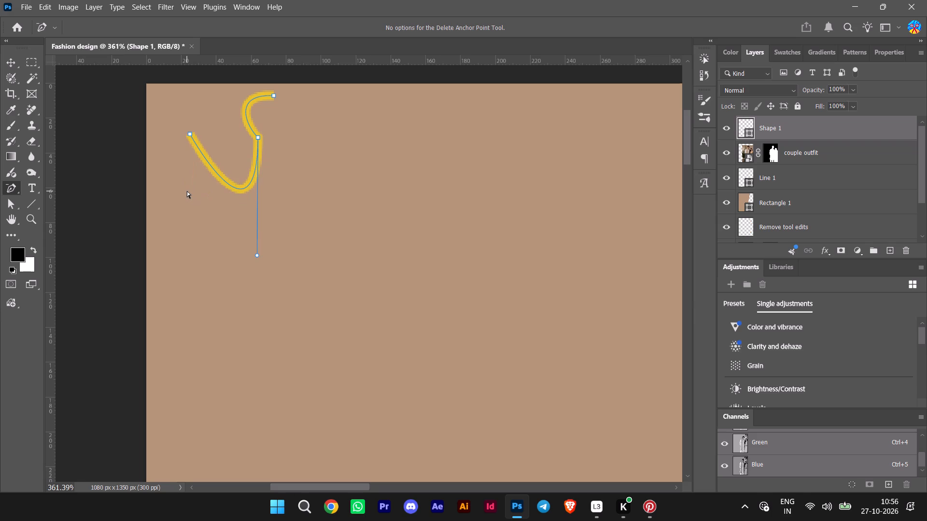
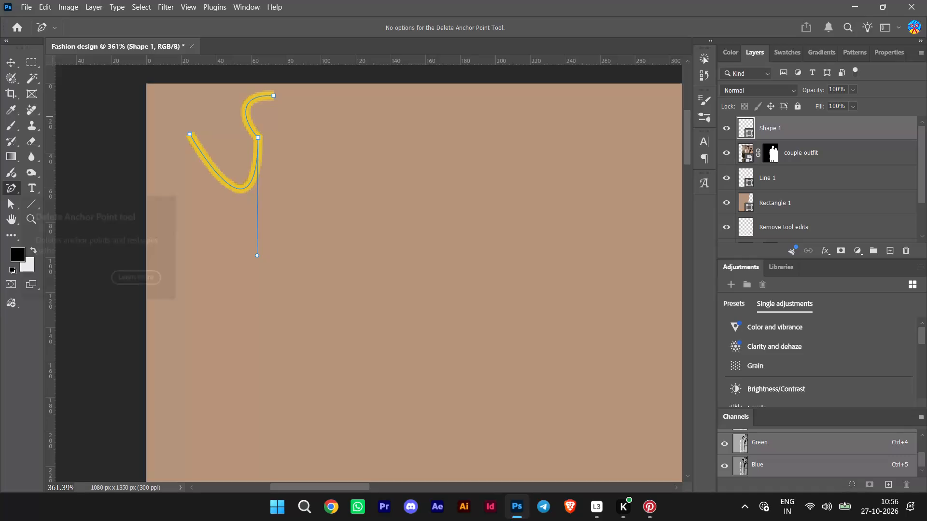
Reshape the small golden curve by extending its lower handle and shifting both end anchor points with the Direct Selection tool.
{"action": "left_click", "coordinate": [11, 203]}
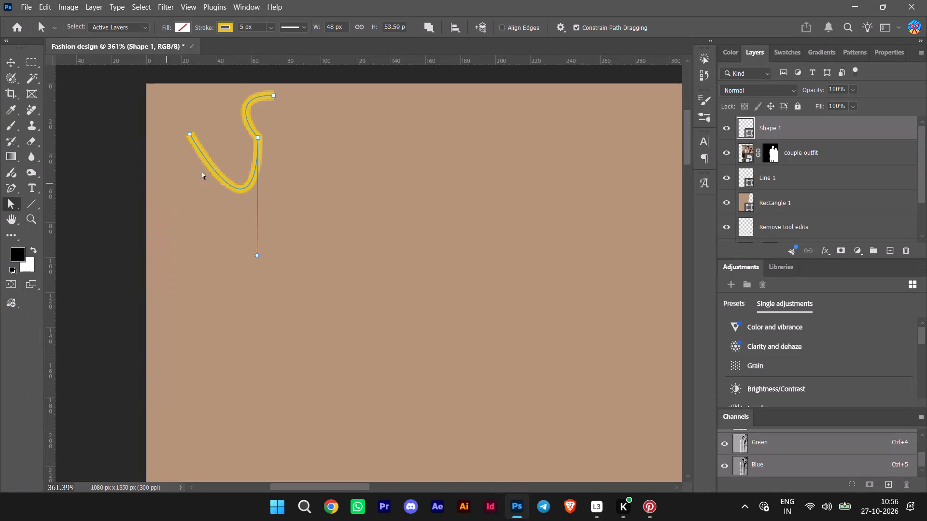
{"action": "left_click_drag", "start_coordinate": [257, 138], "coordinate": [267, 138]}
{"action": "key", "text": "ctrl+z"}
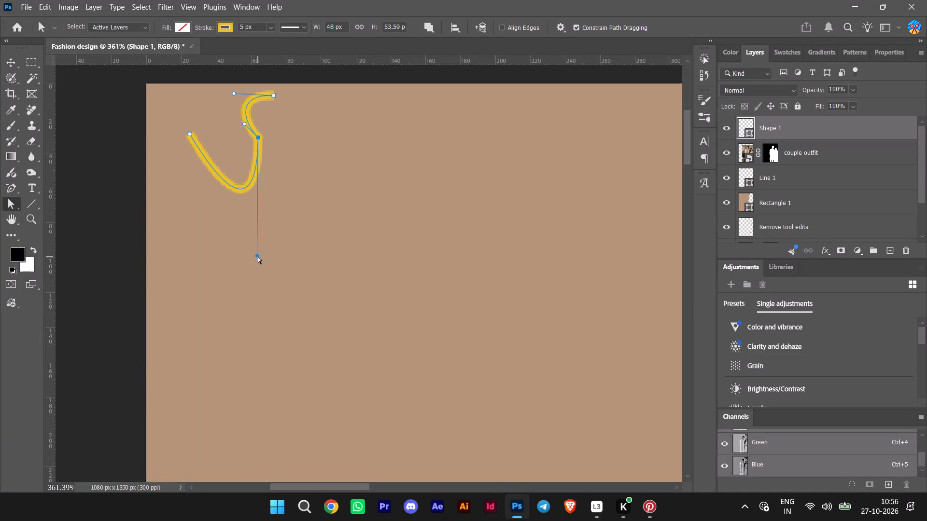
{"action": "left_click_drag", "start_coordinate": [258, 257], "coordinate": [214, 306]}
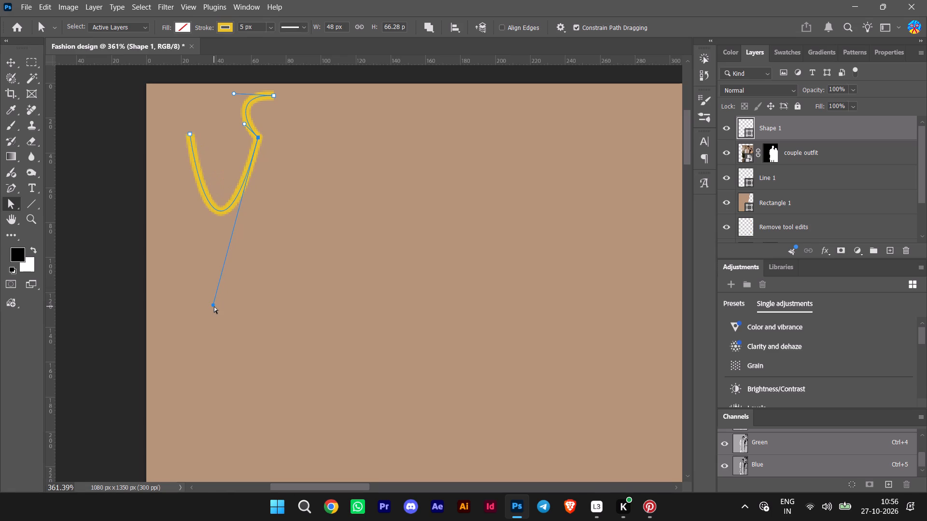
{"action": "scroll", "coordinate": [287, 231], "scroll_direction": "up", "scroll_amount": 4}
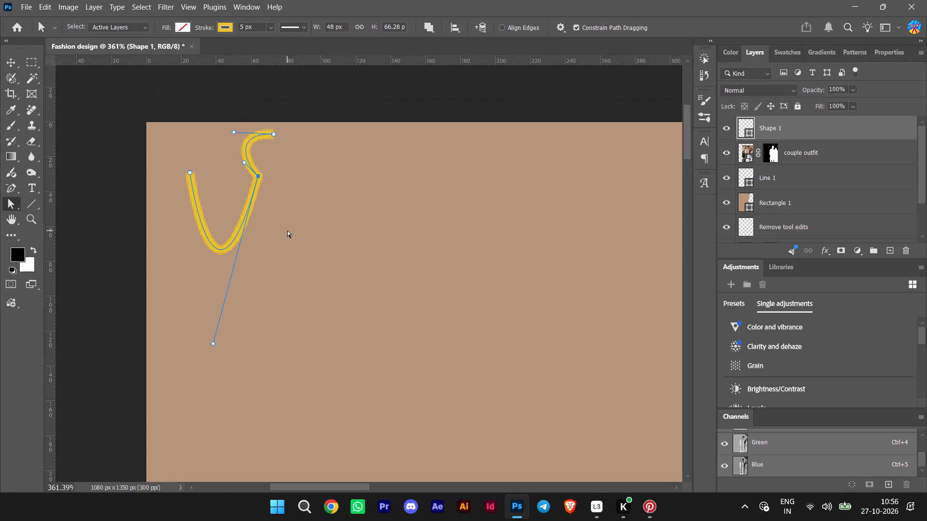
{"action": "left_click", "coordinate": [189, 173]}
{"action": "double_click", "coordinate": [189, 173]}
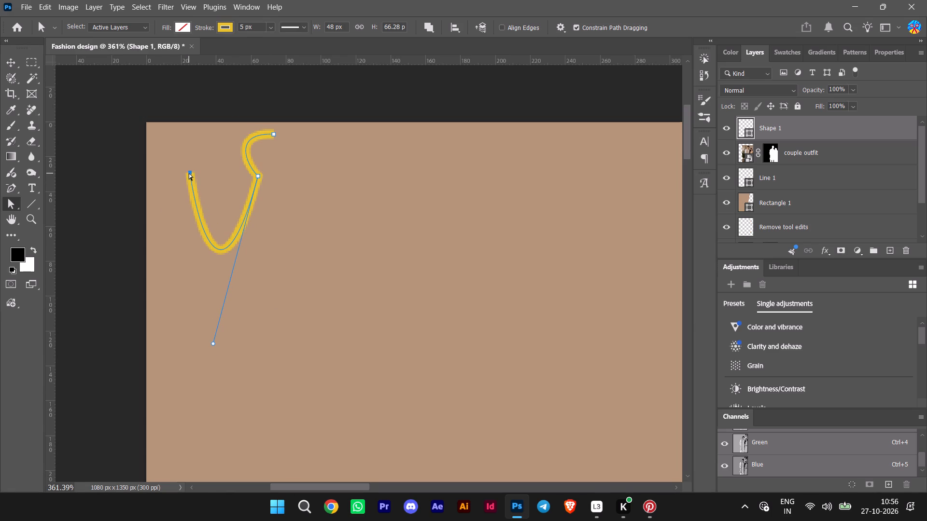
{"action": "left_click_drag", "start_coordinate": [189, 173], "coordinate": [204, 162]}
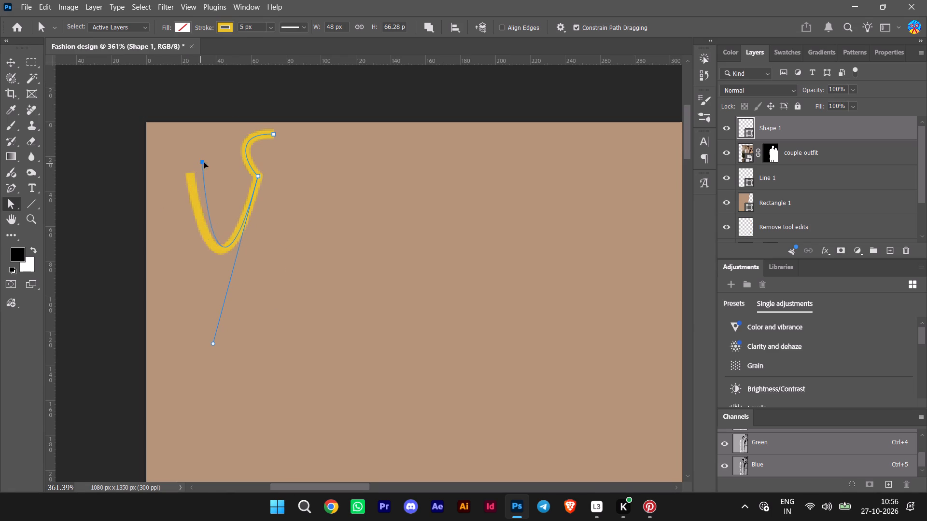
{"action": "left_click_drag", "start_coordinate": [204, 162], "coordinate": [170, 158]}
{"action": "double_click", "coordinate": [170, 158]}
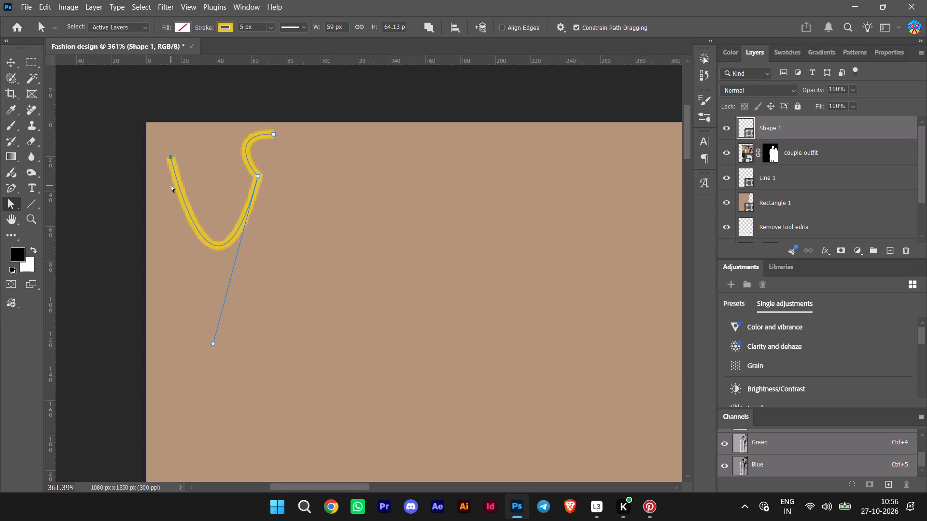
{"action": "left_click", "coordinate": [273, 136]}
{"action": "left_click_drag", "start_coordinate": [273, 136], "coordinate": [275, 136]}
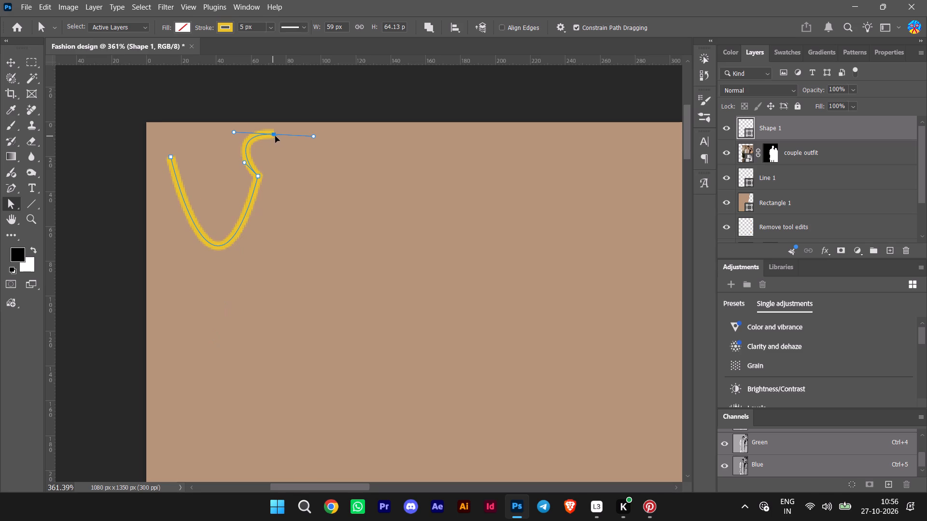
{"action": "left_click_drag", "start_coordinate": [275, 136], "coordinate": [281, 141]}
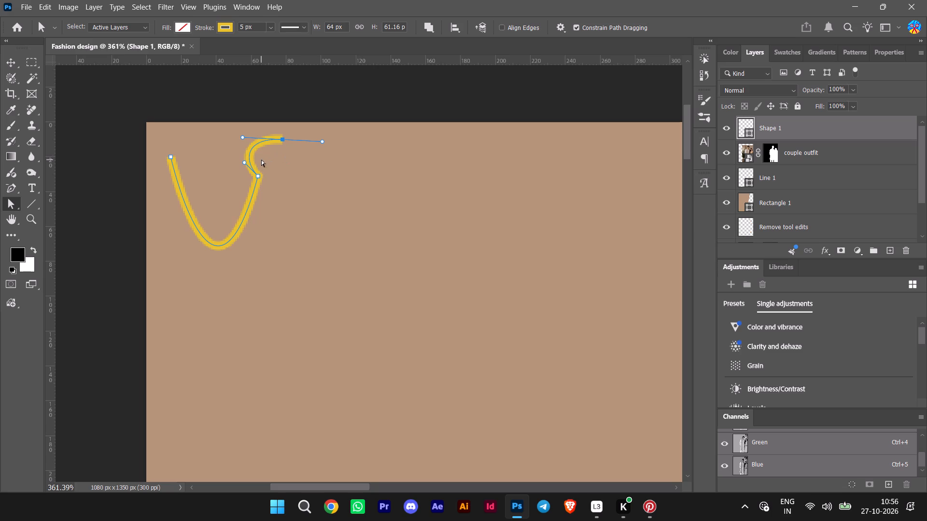
Delete the small golden curved shape and its layer entirely.
{"action": "left_click", "coordinate": [804, 129]}
{"action": "key", "text": "BackSpace"}
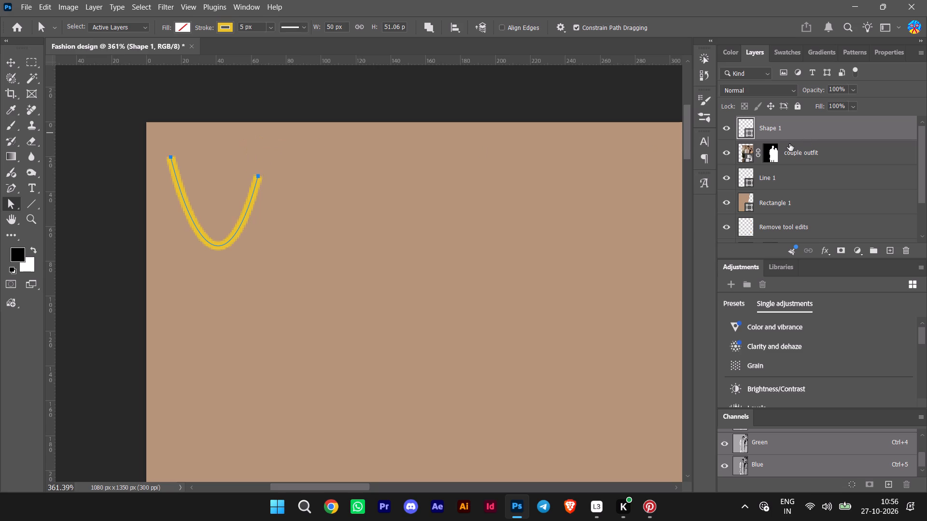
{"action": "left_click", "coordinate": [803, 130]}
{"action": "key", "text": "BackSpace"}
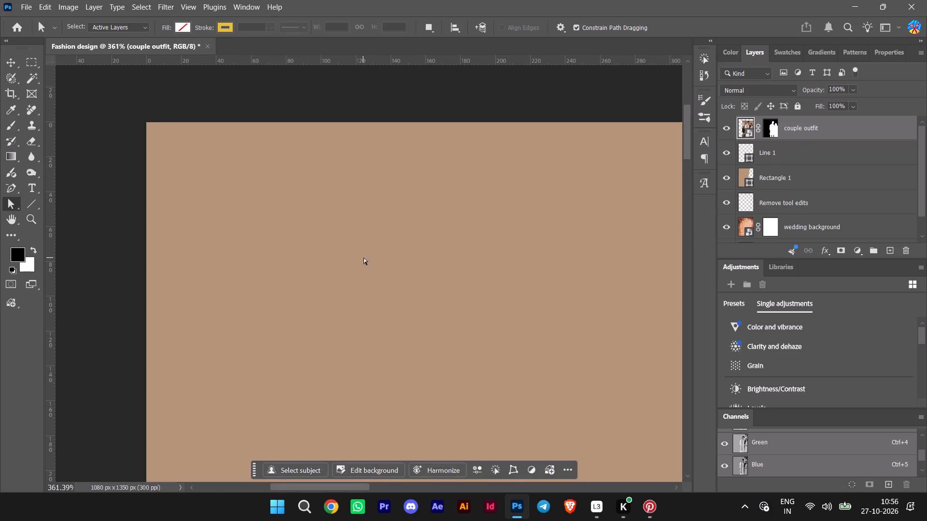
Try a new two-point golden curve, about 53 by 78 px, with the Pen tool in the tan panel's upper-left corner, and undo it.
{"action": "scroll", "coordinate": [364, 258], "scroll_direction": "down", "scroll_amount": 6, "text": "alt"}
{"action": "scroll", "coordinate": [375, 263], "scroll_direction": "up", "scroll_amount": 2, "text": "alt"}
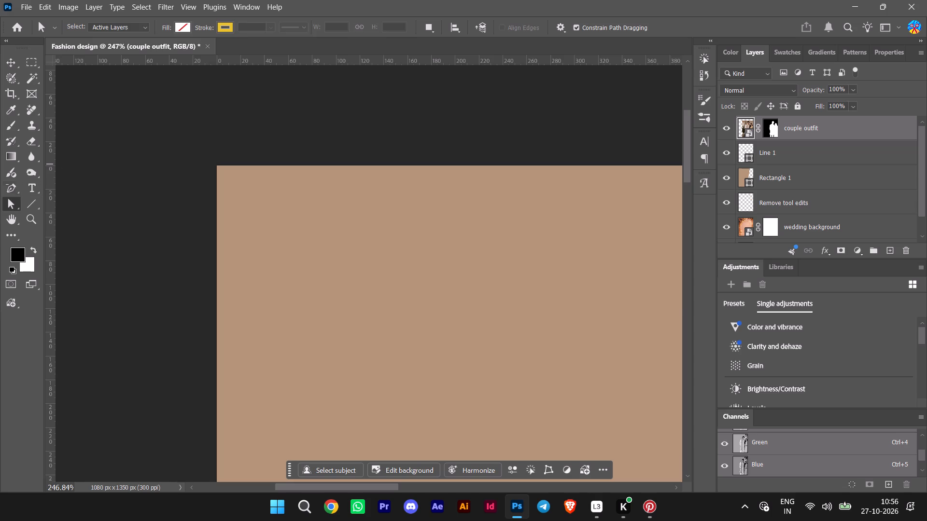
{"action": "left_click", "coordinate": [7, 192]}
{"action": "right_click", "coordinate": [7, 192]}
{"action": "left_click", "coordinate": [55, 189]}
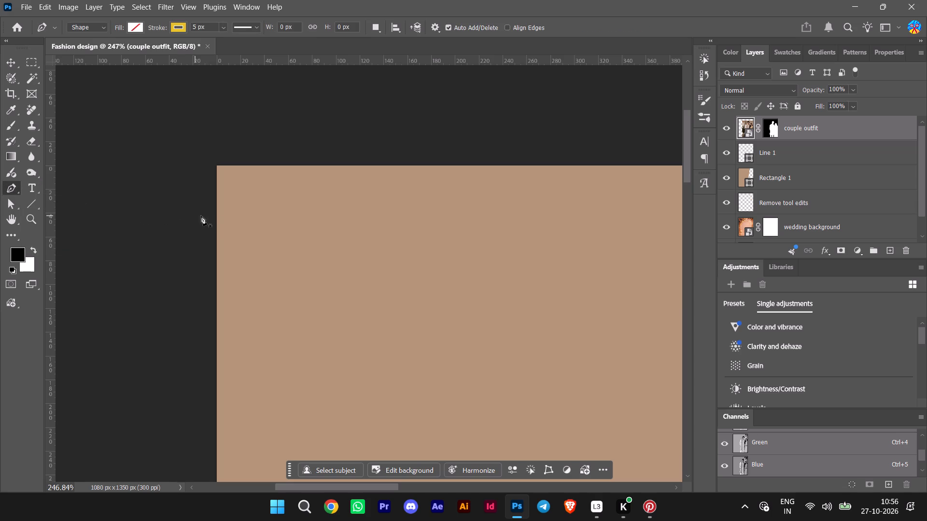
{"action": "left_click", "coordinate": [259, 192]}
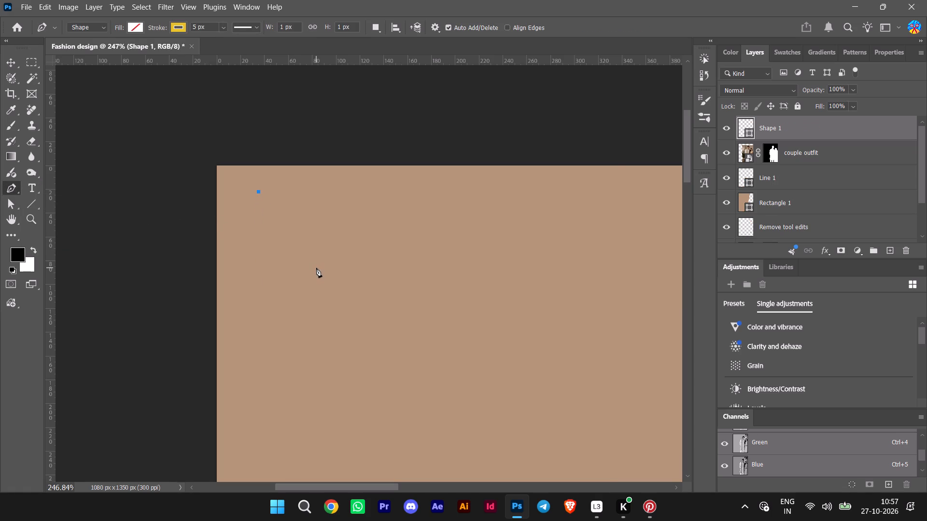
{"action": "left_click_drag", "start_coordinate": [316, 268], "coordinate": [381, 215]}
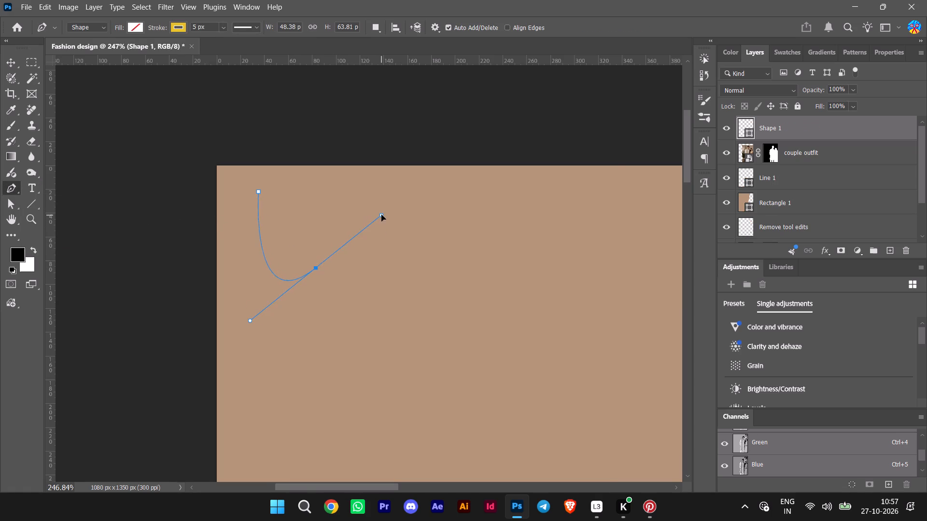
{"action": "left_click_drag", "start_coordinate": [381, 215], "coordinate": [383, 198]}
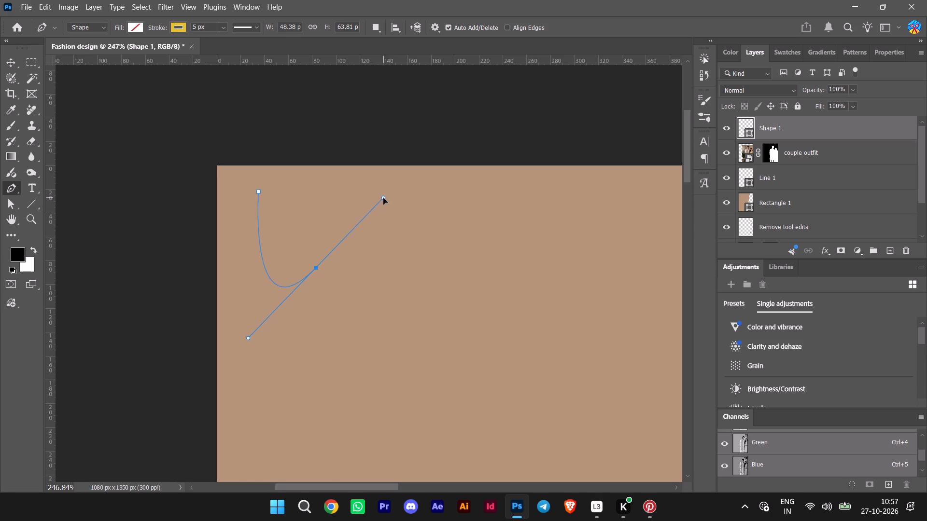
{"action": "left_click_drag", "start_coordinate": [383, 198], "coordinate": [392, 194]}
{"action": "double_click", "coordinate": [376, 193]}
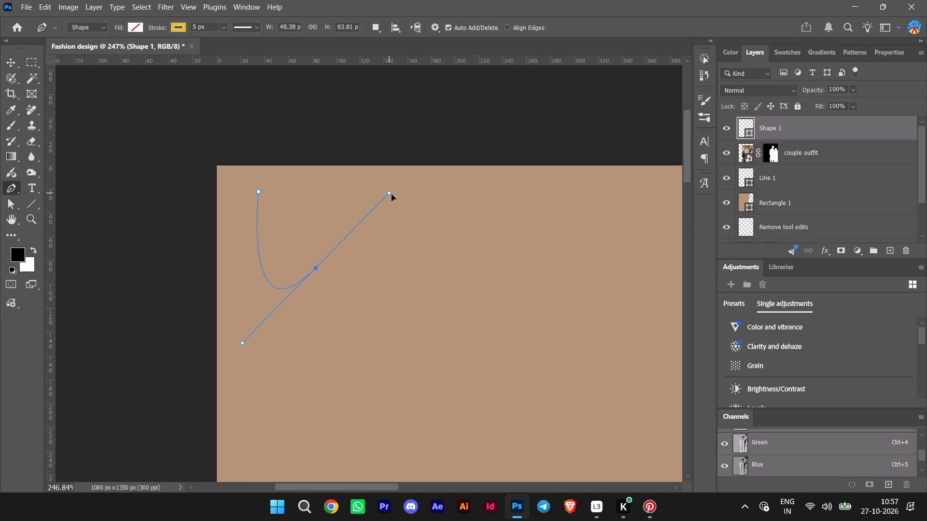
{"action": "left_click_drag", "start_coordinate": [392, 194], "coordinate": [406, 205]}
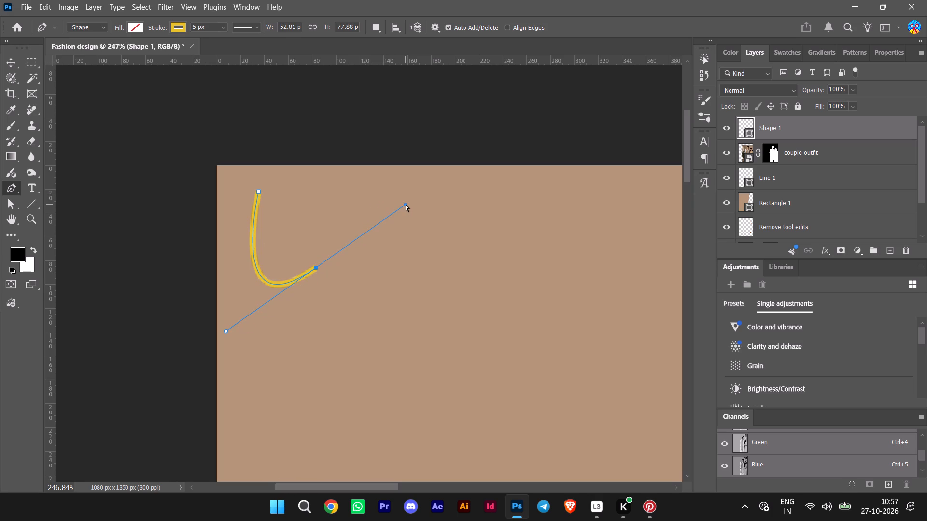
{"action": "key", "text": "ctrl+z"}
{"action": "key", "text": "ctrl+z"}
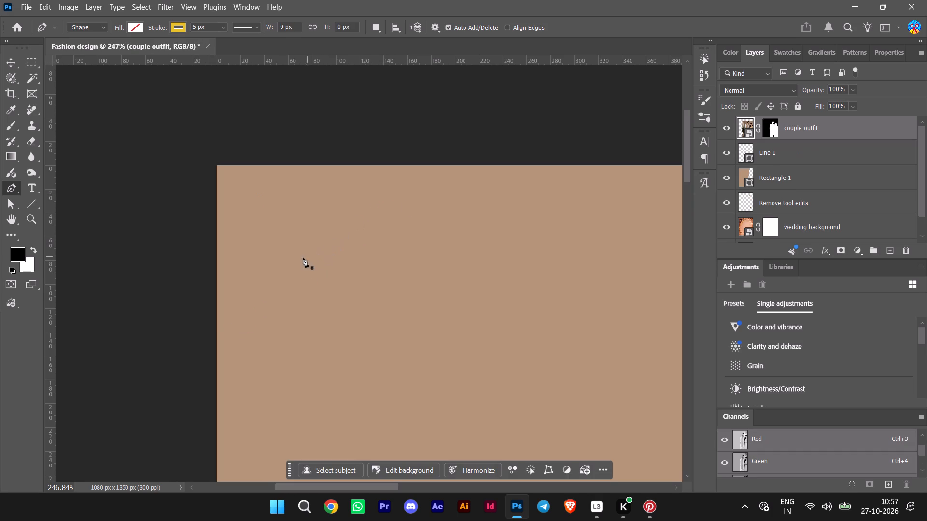
Draw a small golden U-shaped curve with a hooked right end, about 48 by 48 px, in the tan panel's upper-left corner with the Pen tool.
{"action": "left_click", "coordinate": [251, 195]}
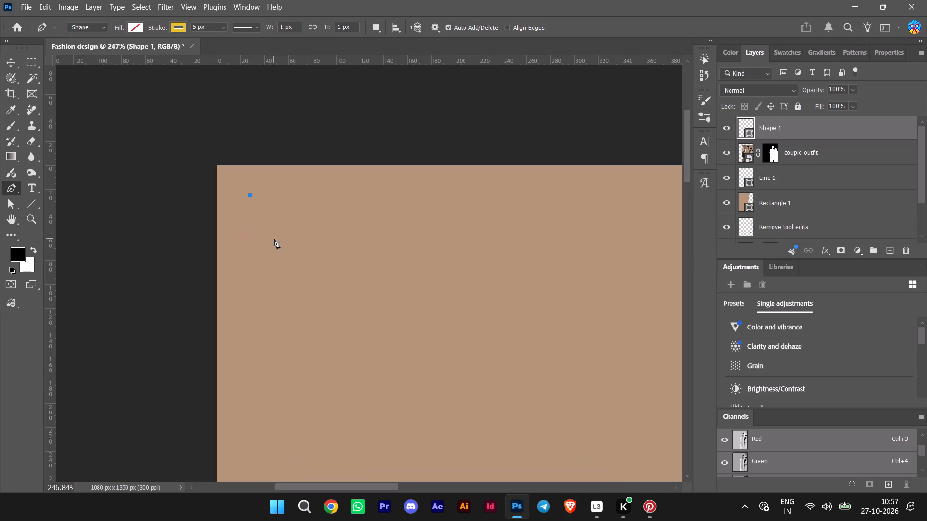
{"action": "left_click_drag", "start_coordinate": [269, 240], "coordinate": [277, 240]}
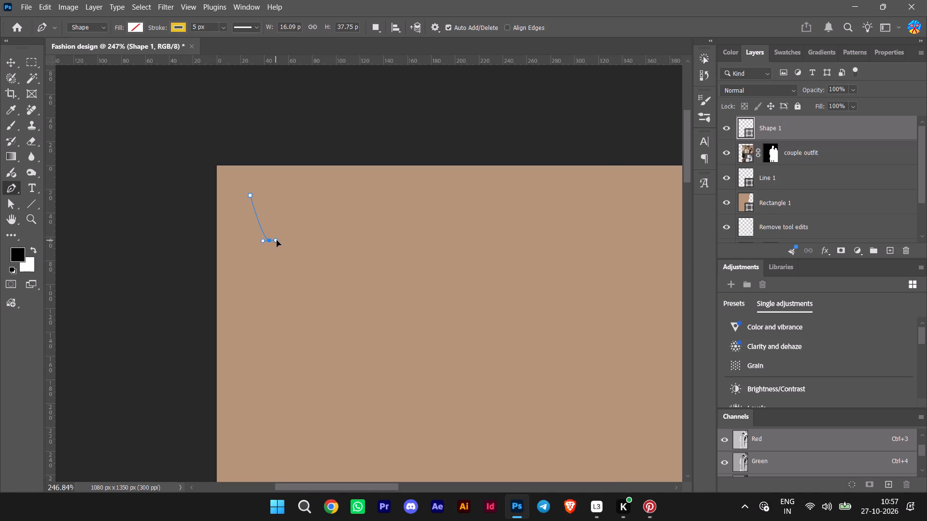
{"action": "left_click_drag", "start_coordinate": [277, 240], "coordinate": [293, 226]}
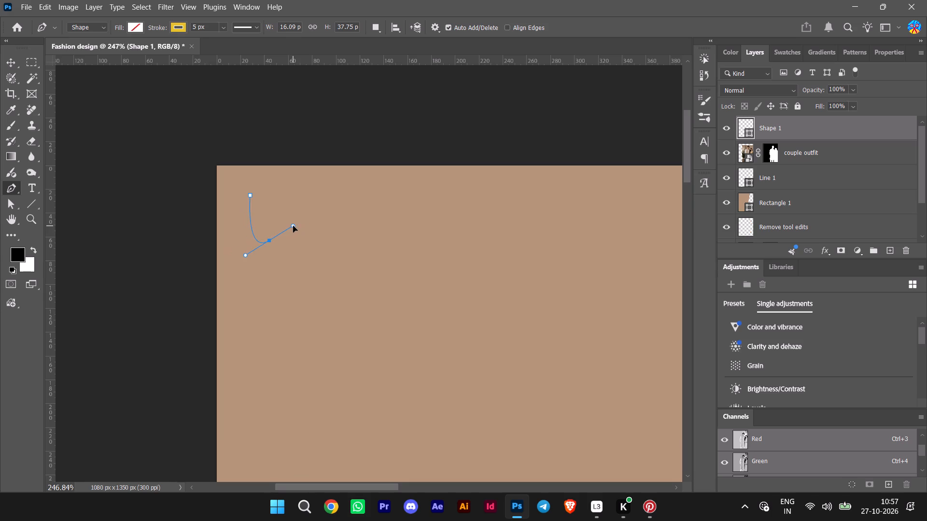
{"action": "left_click_drag", "start_coordinate": [293, 226], "coordinate": [292, 225]}
{"action": "left_click_drag", "start_coordinate": [292, 225], "coordinate": [288, 242]}
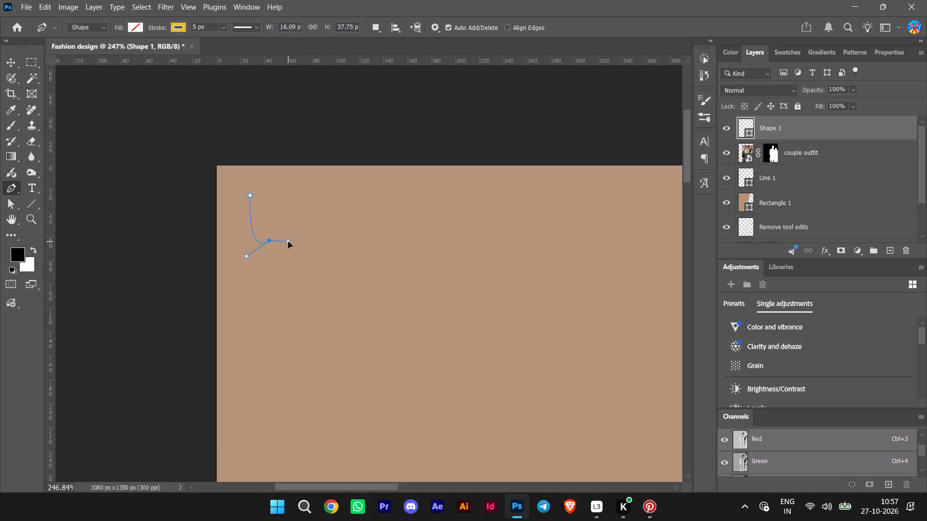
{"action": "left_click_drag", "start_coordinate": [288, 242], "coordinate": [280, 241]}
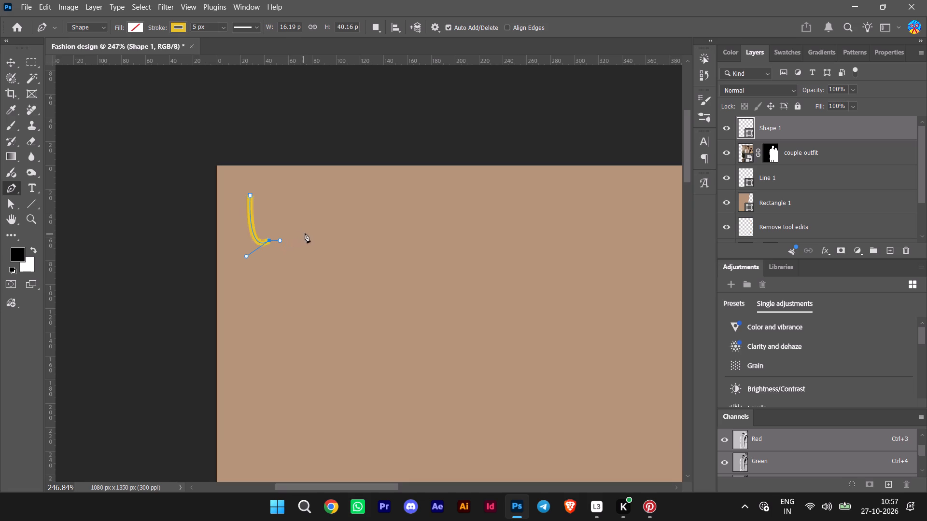
{"action": "left_click_drag", "start_coordinate": [296, 219], "coordinate": [293, 205]}
{"action": "left_click_drag", "start_coordinate": [293, 205], "coordinate": [307, 203]}
{"action": "left_click_drag", "start_coordinate": [307, 203], "coordinate": [302, 198]}
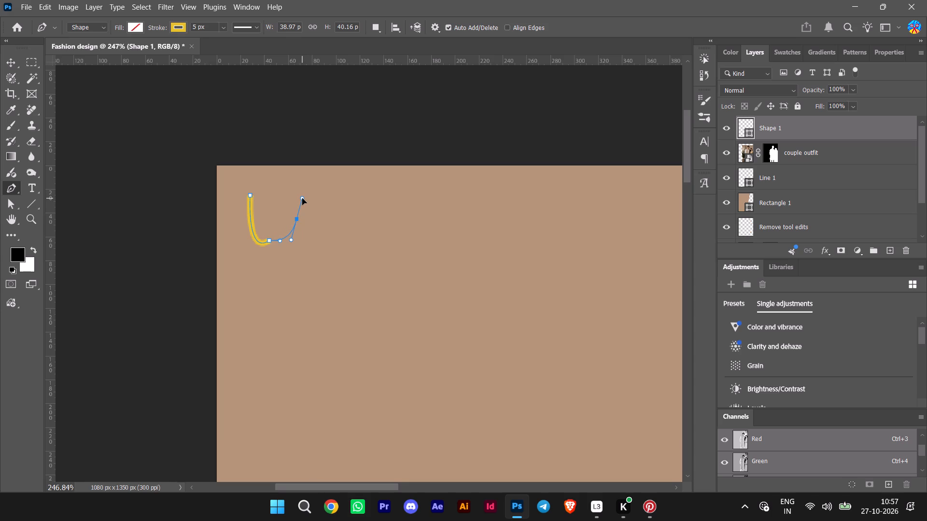
{"action": "left_click_drag", "start_coordinate": [302, 198], "coordinate": [296, 197]}
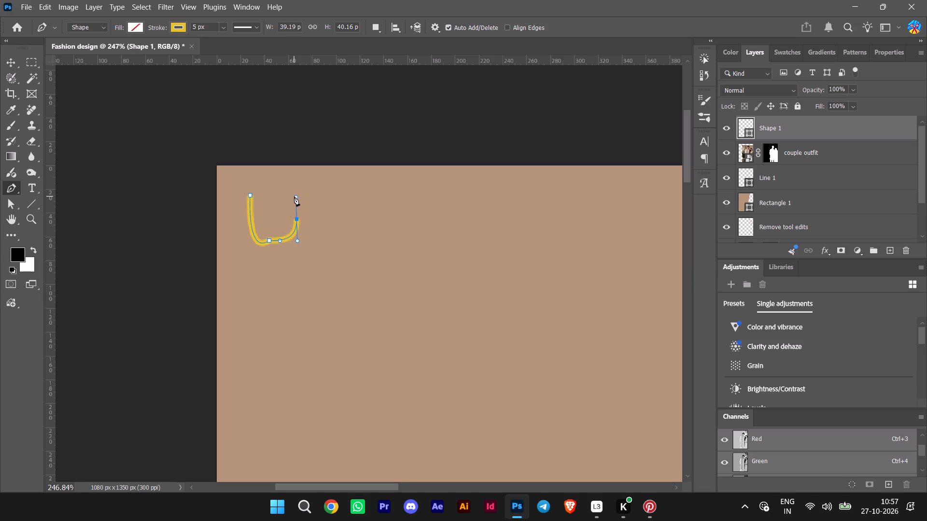
{"action": "left_click", "coordinate": [295, 196]}
{"action": "left_click_drag", "start_coordinate": [308, 192], "coordinate": [320, 189]}
{"action": "left_click_drag", "start_coordinate": [320, 189], "coordinate": [322, 206]}
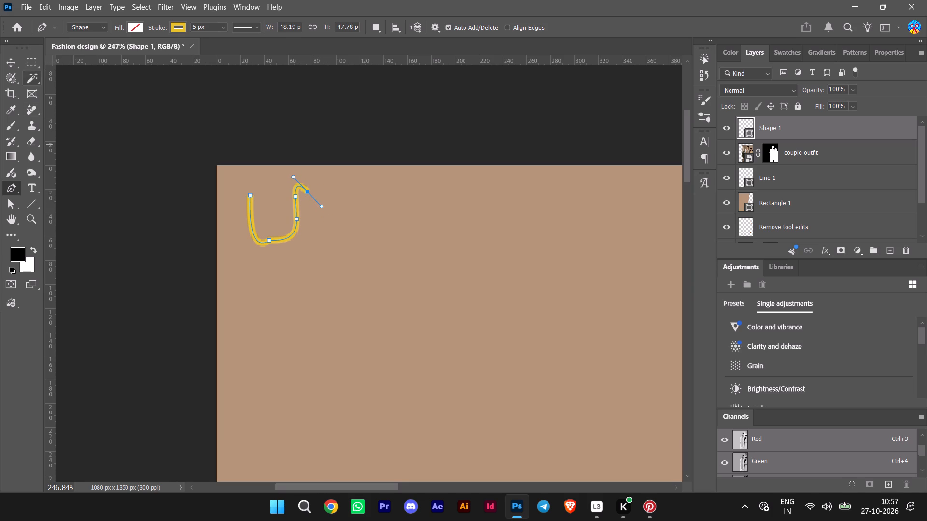
Move the golden U-shaped curve about 5 px left, closer to the tan panel's left edge.
{"action": "left_click", "coordinate": [20, 59]}
{"action": "left_click_drag", "start_coordinate": [252, 233], "coordinate": [241, 233]}
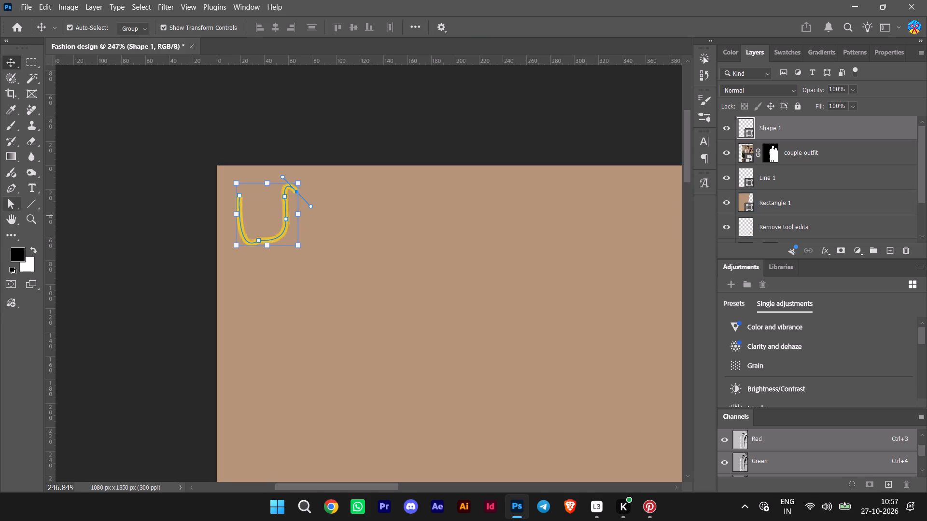
Lower the golden U-shaped curve's bottom anchor point slightly and level its left handle, rounding the base to about 49 by 50 px overall.
{"action": "left_click", "coordinate": [11, 200]}
{"action": "left_click", "coordinate": [261, 240]}
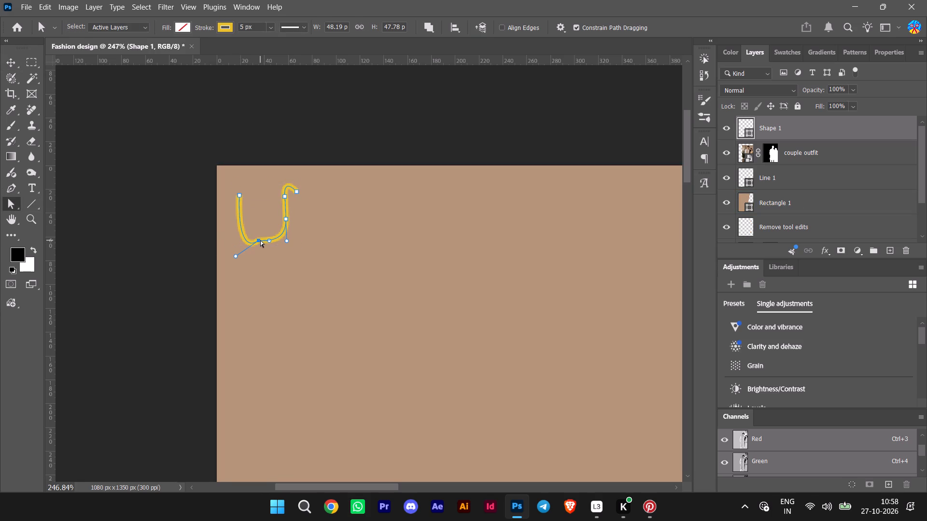
{"action": "left_click_drag", "start_coordinate": [260, 240], "coordinate": [260, 245]}
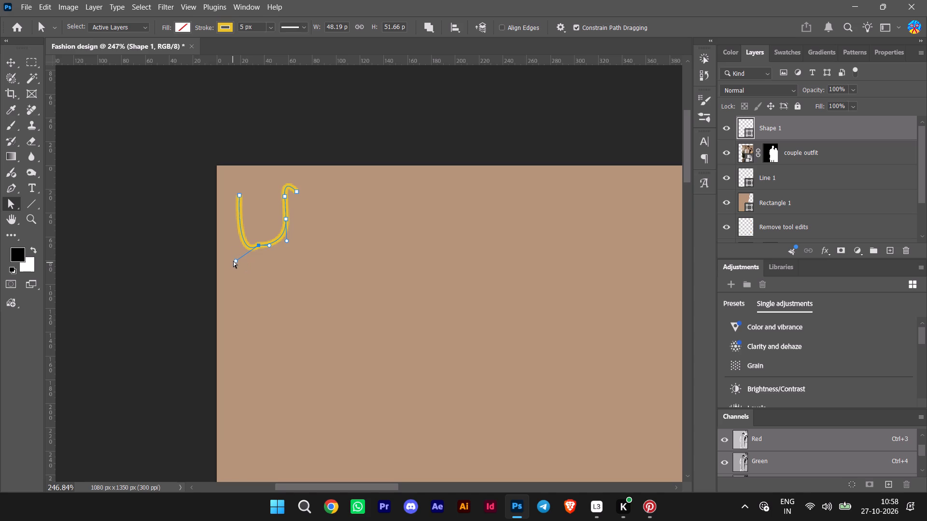
{"action": "left_click", "coordinate": [233, 261]}
{"action": "left_click_drag", "start_coordinate": [233, 261], "coordinate": [230, 247]}
{"action": "double_click", "coordinate": [230, 247]}
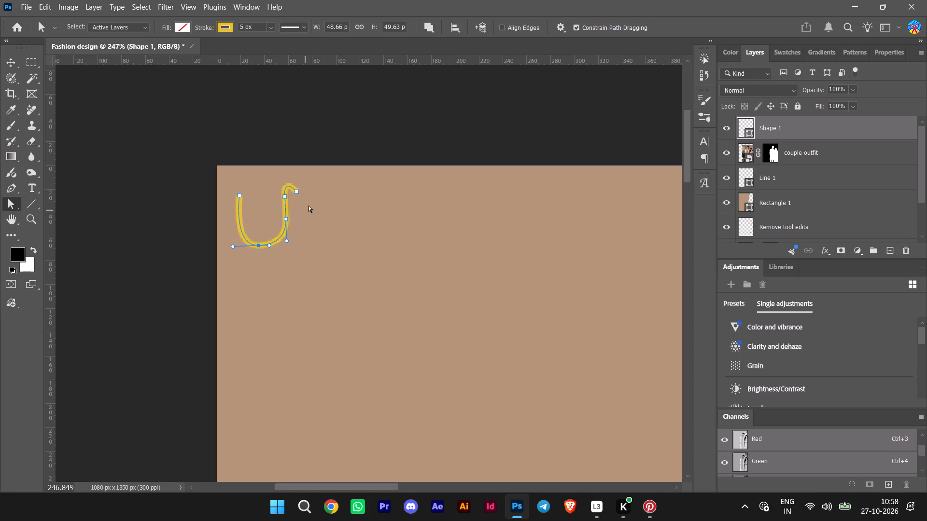
Raise both upper end points of the golden U-shaped curve, making it about 53 by 57 px overall.
{"action": "left_click", "coordinate": [297, 193]}
{"action": "left_click_drag", "start_coordinate": [297, 193], "coordinate": [302, 184]}
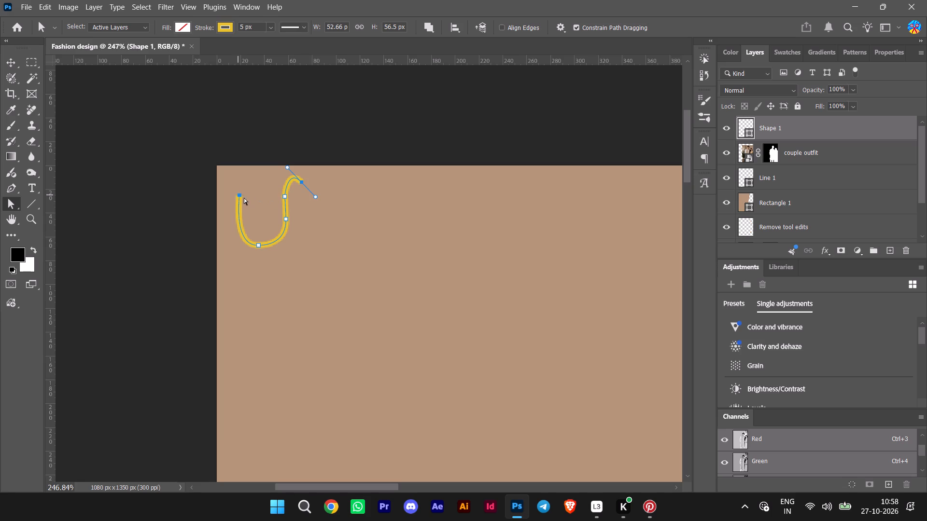
{"action": "left_click", "coordinate": [241, 197]}
{"action": "left_click_drag", "start_coordinate": [240, 196], "coordinate": [241, 186]}
{"action": "left_click_drag", "start_coordinate": [241, 186], "coordinate": [241, 185]}
{"action": "left_click", "coordinate": [10, 66]}
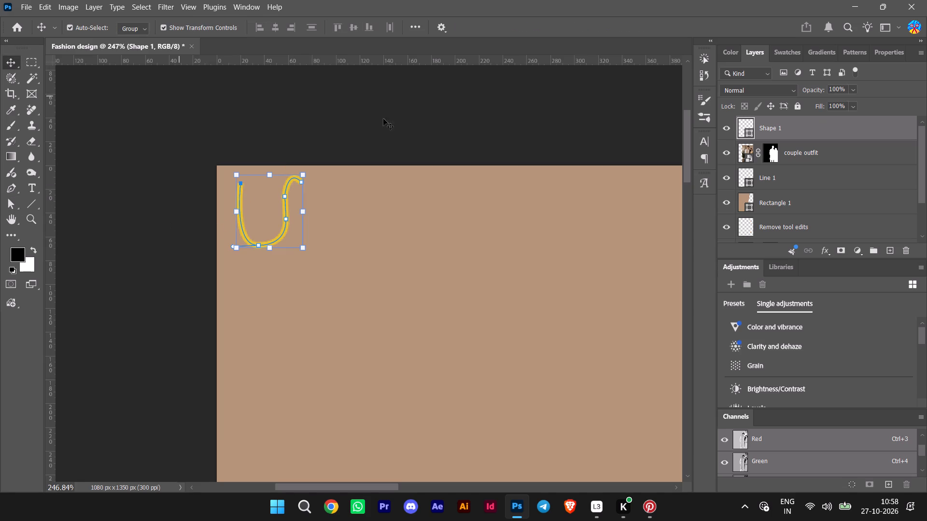
Add a Gradient Overlay effect to the golden curve's Shape 1 layer.
{"action": "double_click", "coordinate": [818, 126]}
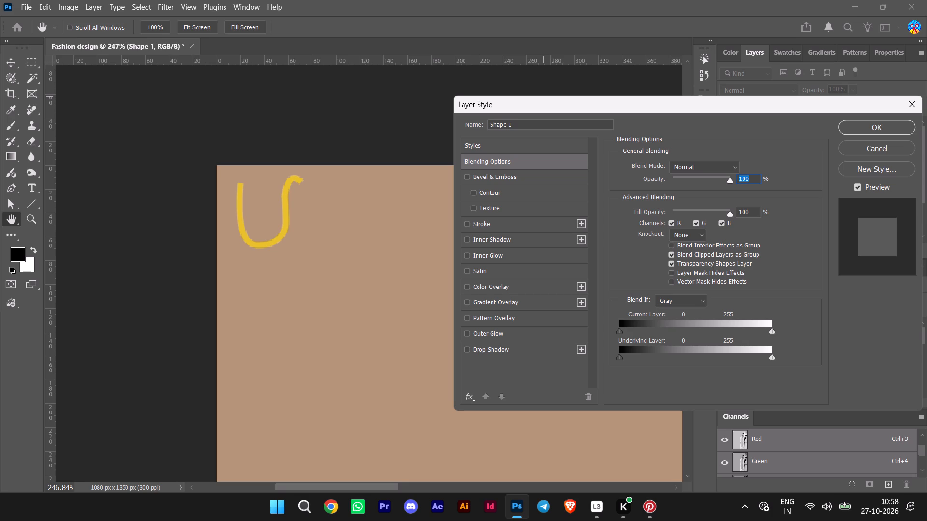
{"action": "left_click", "coordinate": [495, 304]}
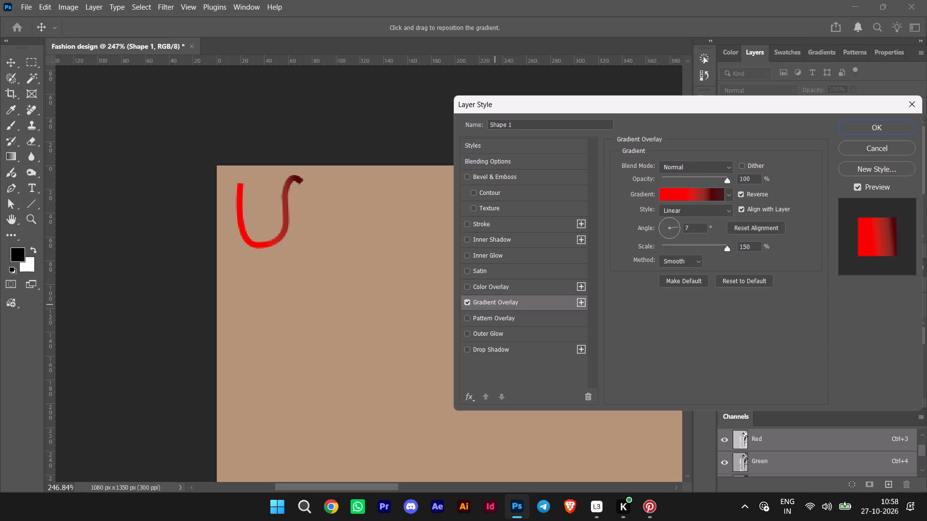
Try the Orange_03, Orange_05 and Orange_07 gradient presets on the curve's overlay and settle on Orange_09.
{"action": "left_click", "coordinate": [707, 197]}
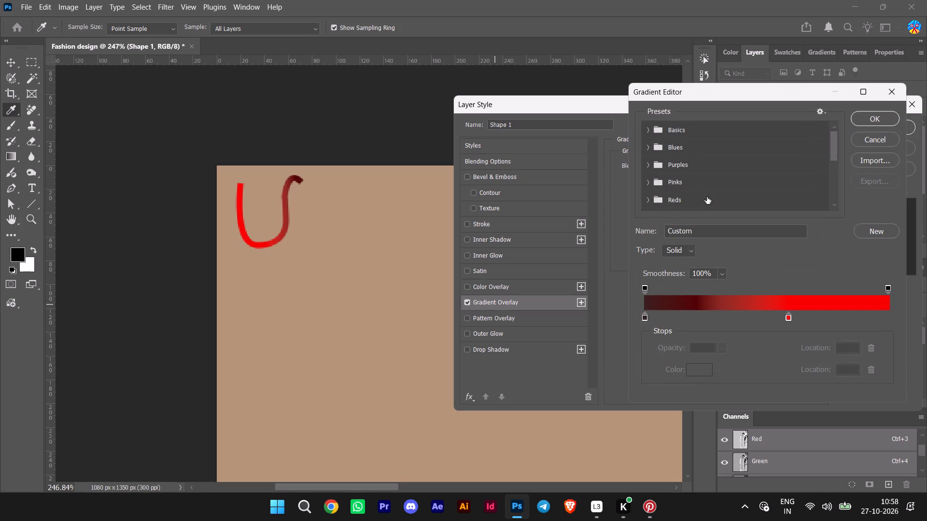
{"action": "scroll", "coordinate": [658, 192], "scroll_direction": "down", "scroll_amount": 1}
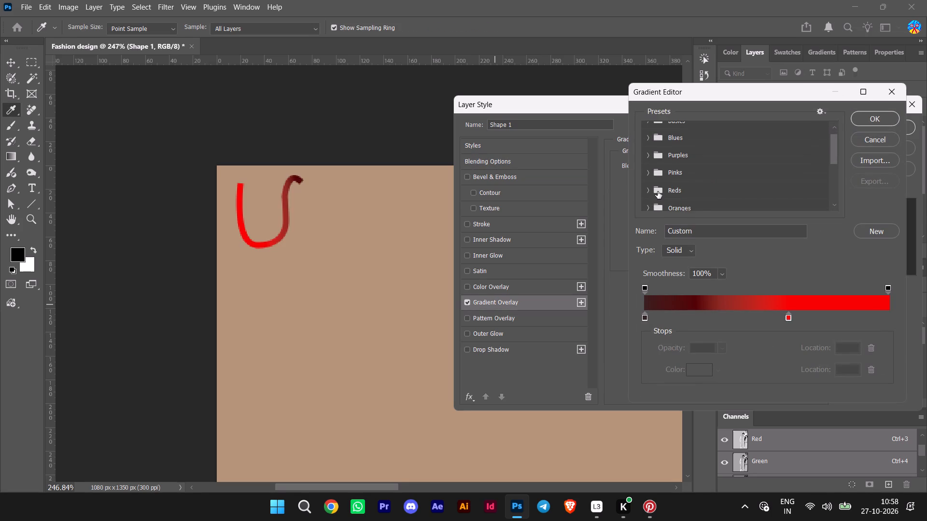
{"action": "scroll", "coordinate": [658, 192], "scroll_direction": "down", "scroll_amount": 3}
{"action": "left_click", "coordinate": [647, 176]}
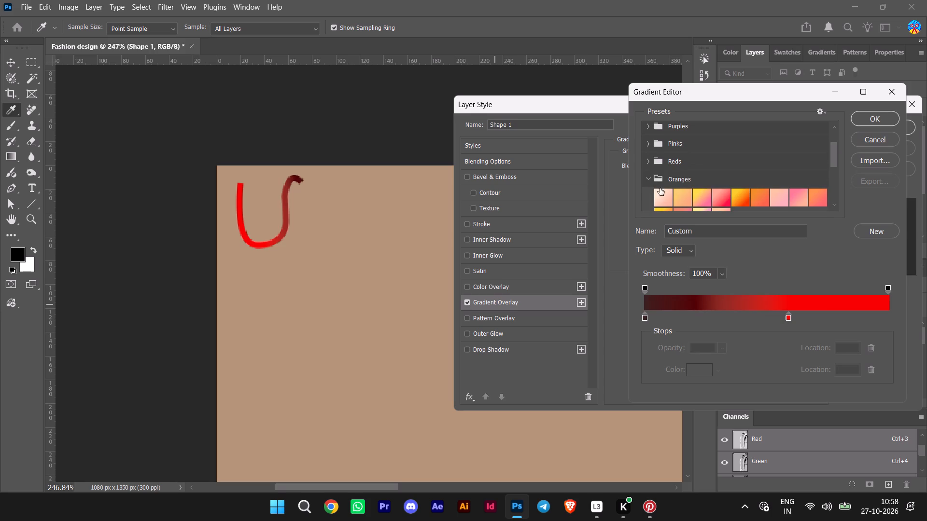
{"action": "scroll", "coordinate": [679, 198], "scroll_direction": "down", "scroll_amount": 2}
{"action": "left_click", "coordinate": [697, 178]}
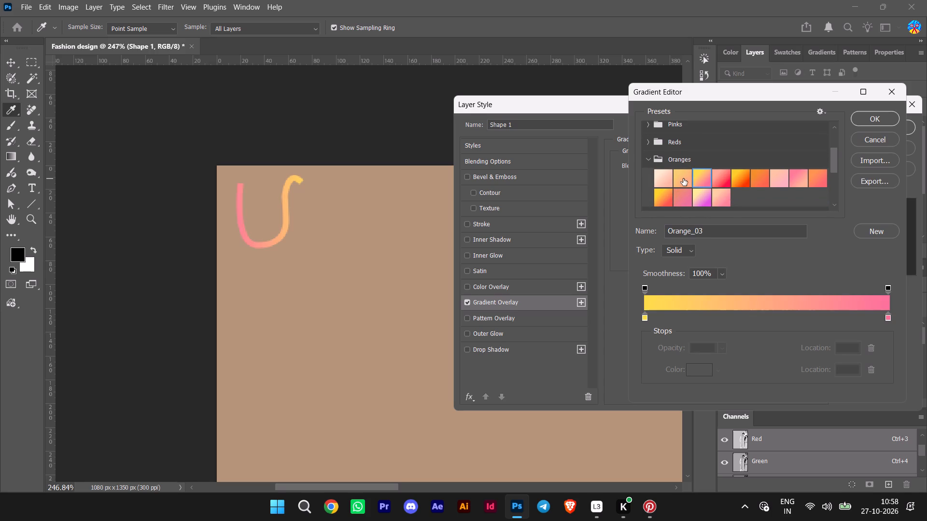
{"action": "left_click", "coordinate": [683, 178]}
{"action": "left_click", "coordinate": [740, 178]}
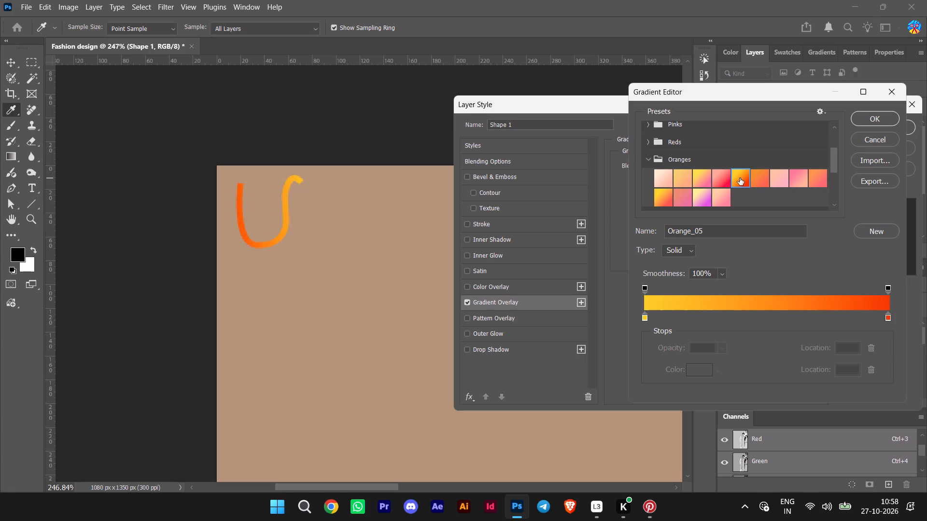
{"action": "left_click", "coordinate": [667, 182]}
{"action": "left_click", "coordinate": [777, 184]}
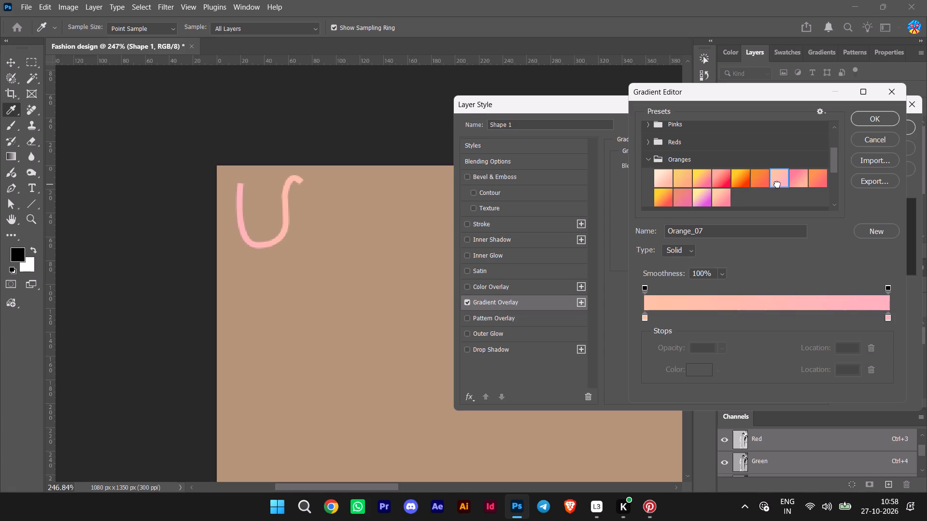
{"action": "left_click", "coordinate": [820, 184]}
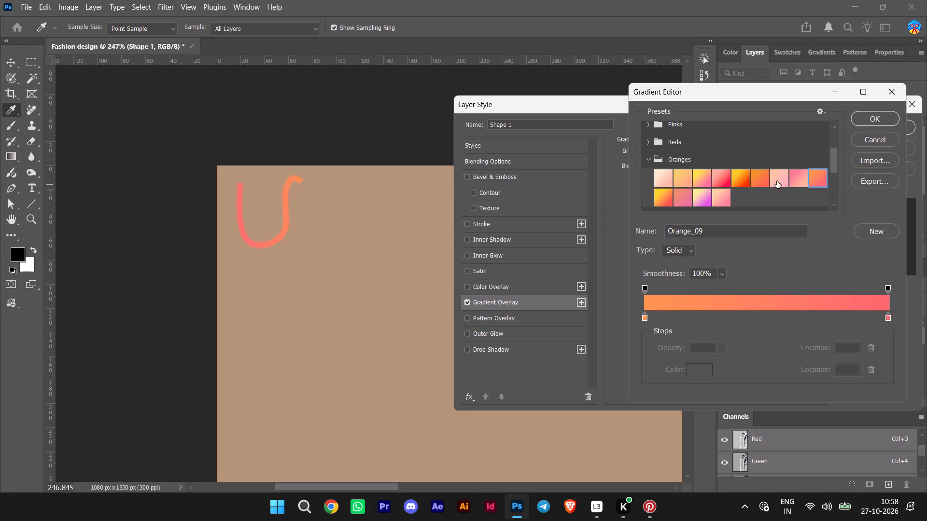
{"action": "left_click", "coordinate": [648, 156]}
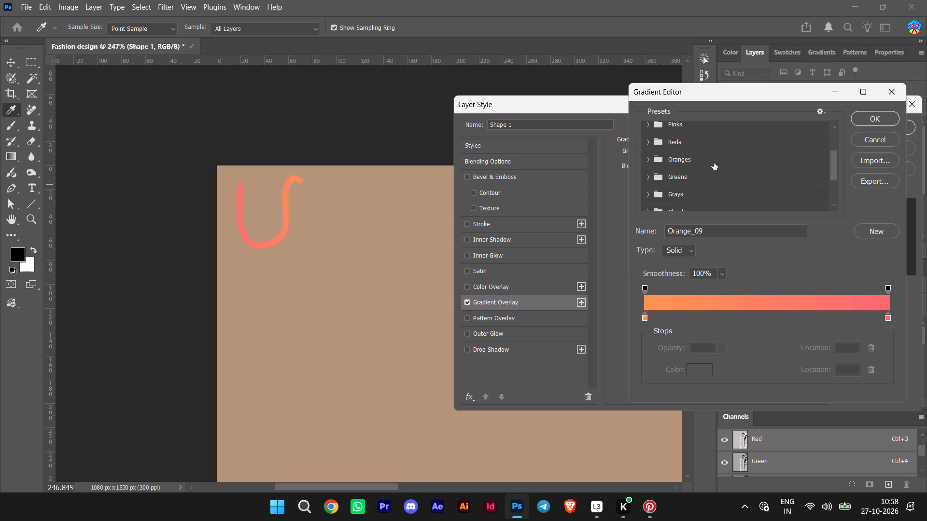
{"action": "scroll", "coordinate": [740, 181], "scroll_direction": "down", "scroll_amount": 4}
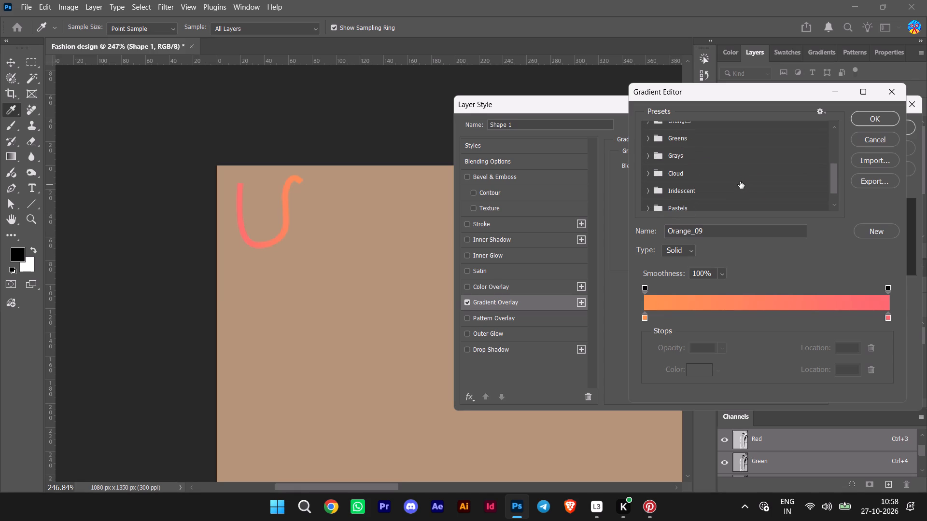
{"action": "scroll", "coordinate": [740, 181], "scroll_direction": "down", "scroll_amount": 3}
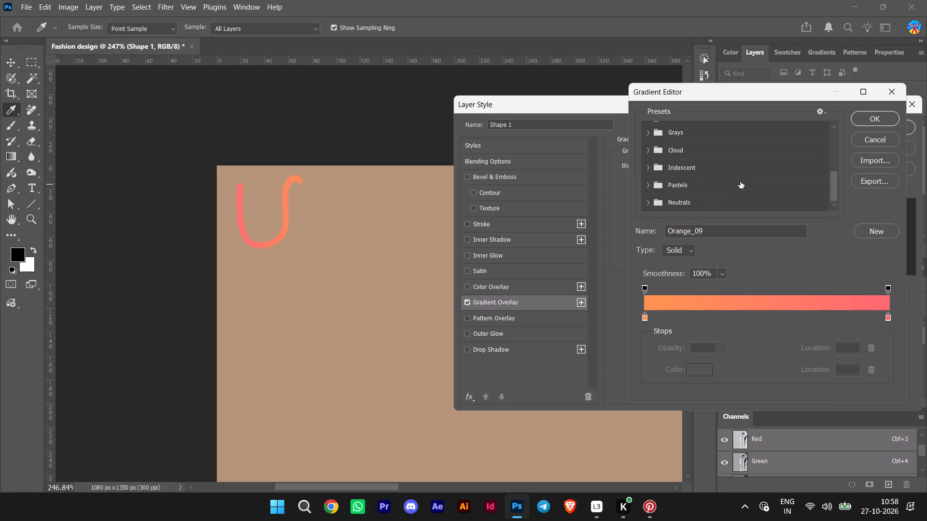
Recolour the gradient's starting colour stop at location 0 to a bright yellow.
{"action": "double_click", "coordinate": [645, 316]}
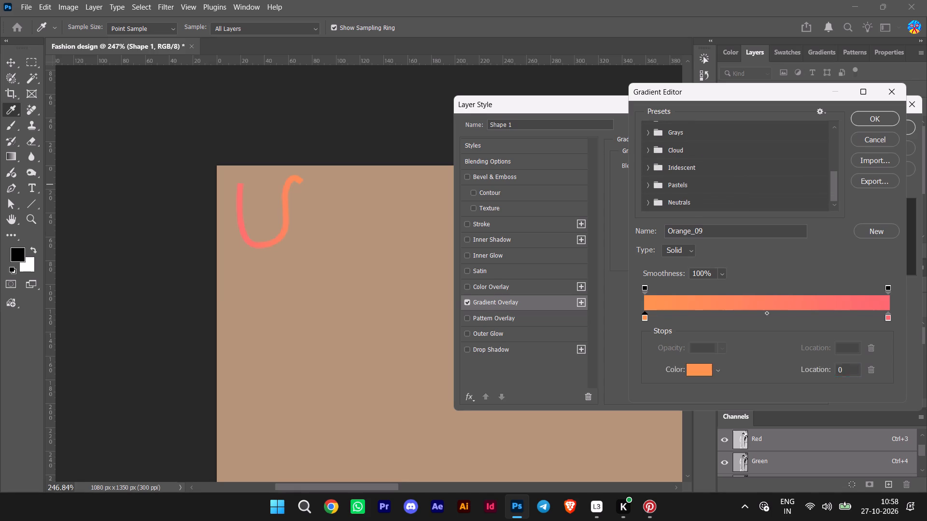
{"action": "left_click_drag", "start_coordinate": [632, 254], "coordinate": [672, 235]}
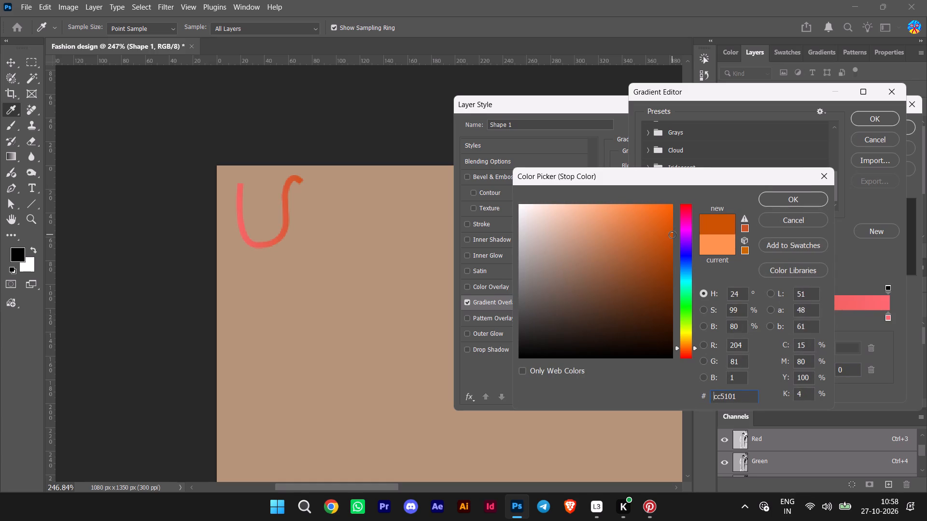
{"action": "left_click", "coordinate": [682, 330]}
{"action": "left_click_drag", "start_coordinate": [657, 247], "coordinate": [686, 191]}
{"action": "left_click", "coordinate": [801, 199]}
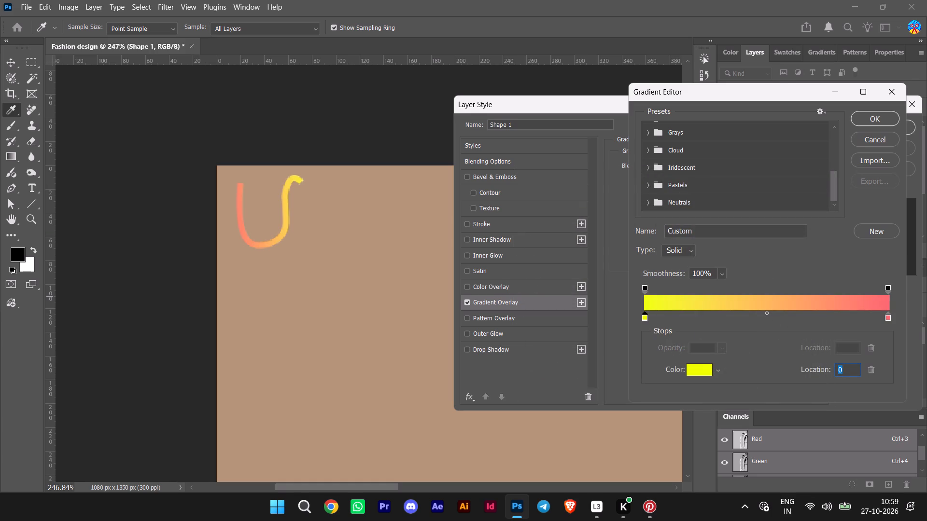
Set the gradient's end colour stop at location 100 to white, ffffff.
{"action": "double_click", "coordinate": [888, 317]}
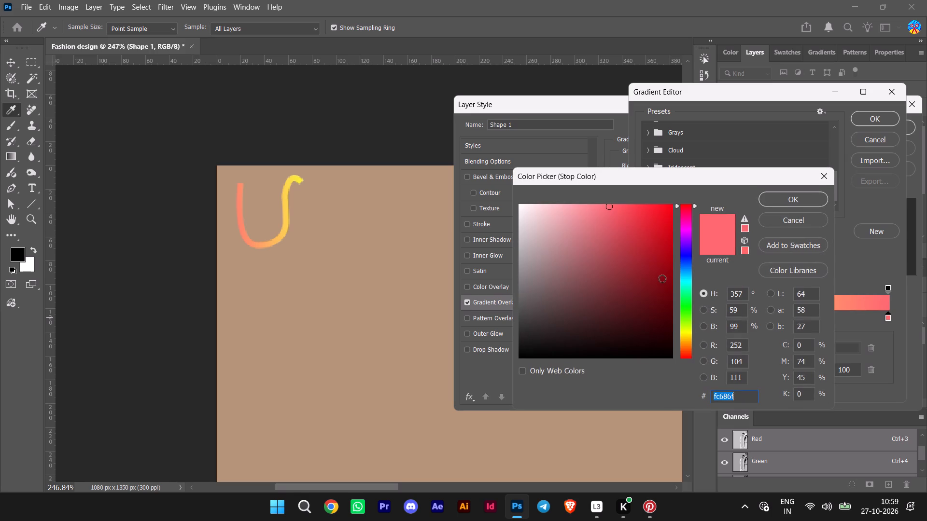
{"action": "left_click_drag", "start_coordinate": [603, 213], "coordinate": [463, 180]}
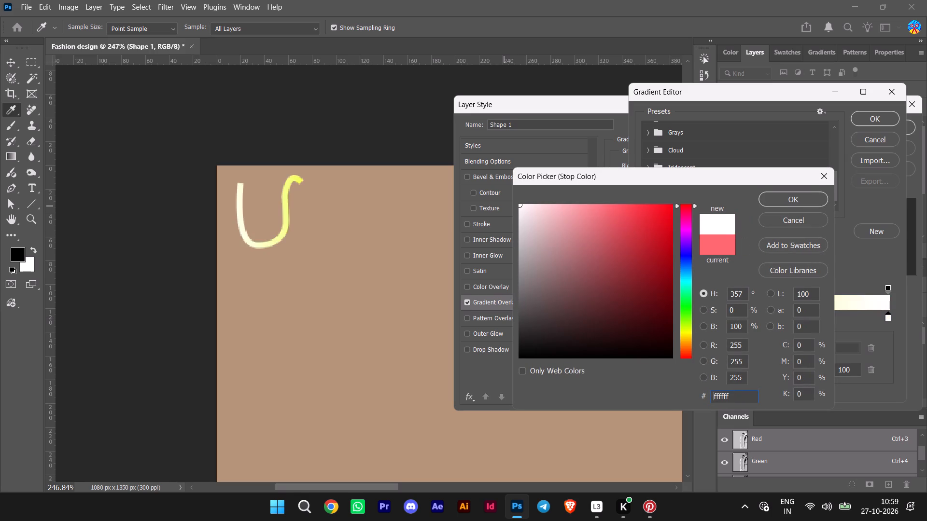
{"action": "left_click", "coordinate": [790, 194]}
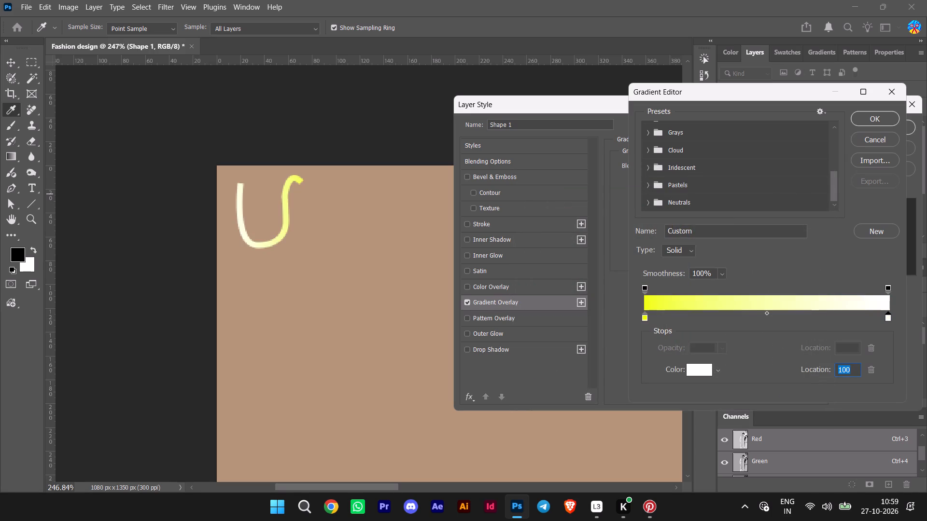
Set the gradient's starting colour stop at location 0 to yellow fffc00 and accept the edited gradient.
{"action": "double_click", "coordinate": [645, 317]}
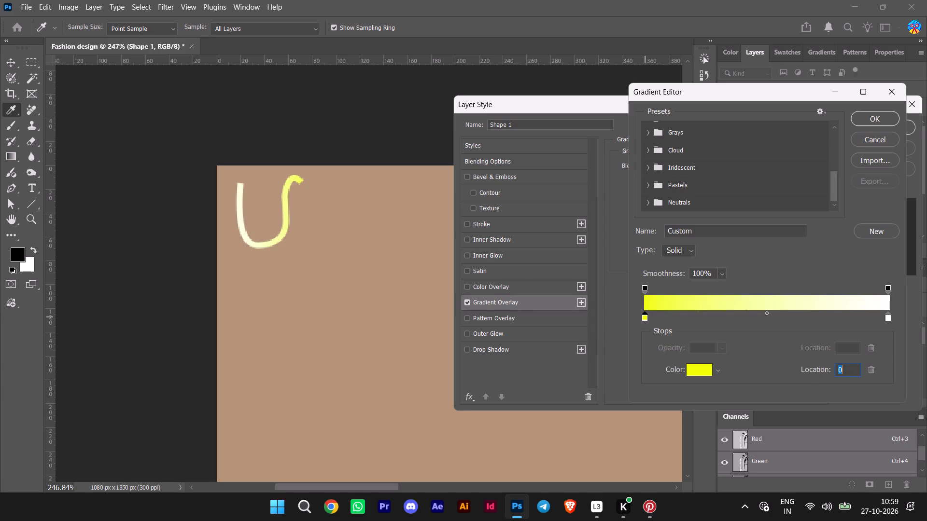
{"action": "left_click", "coordinate": [684, 329]}
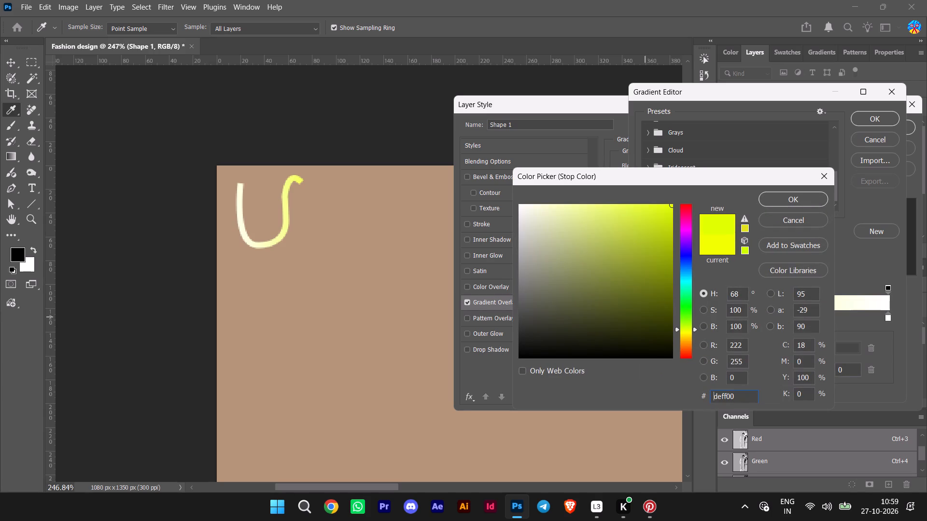
{"action": "left_click", "coordinate": [684, 329]}
{"action": "left_click", "coordinate": [686, 332]}
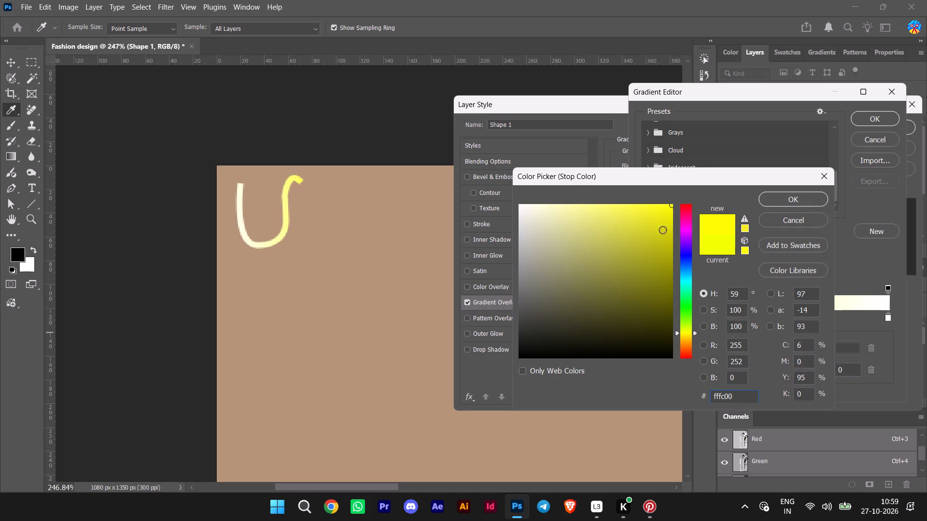
{"action": "left_click", "coordinate": [791, 200]}
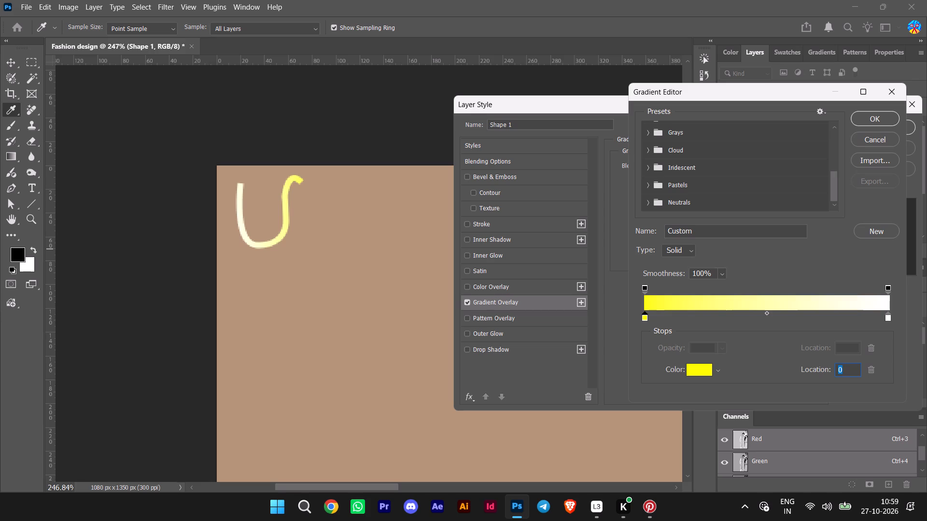
{"action": "left_click", "coordinate": [875, 118]}
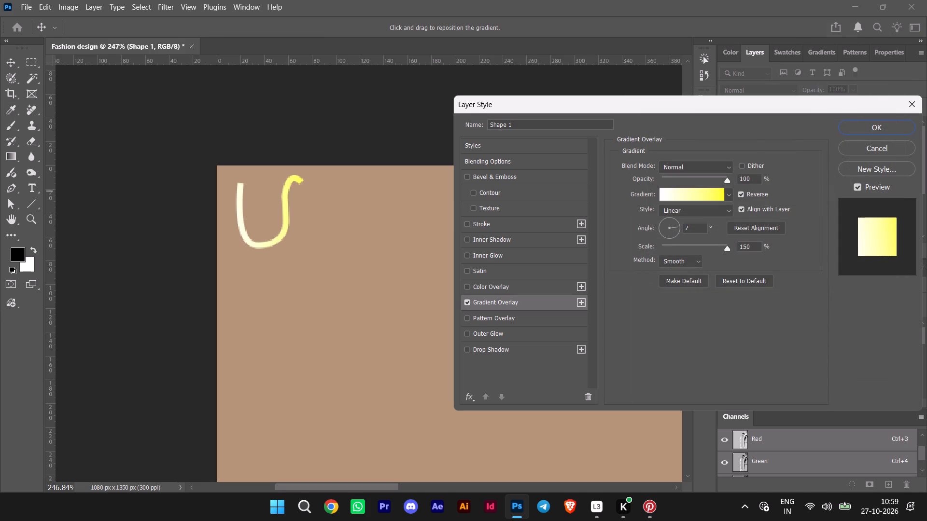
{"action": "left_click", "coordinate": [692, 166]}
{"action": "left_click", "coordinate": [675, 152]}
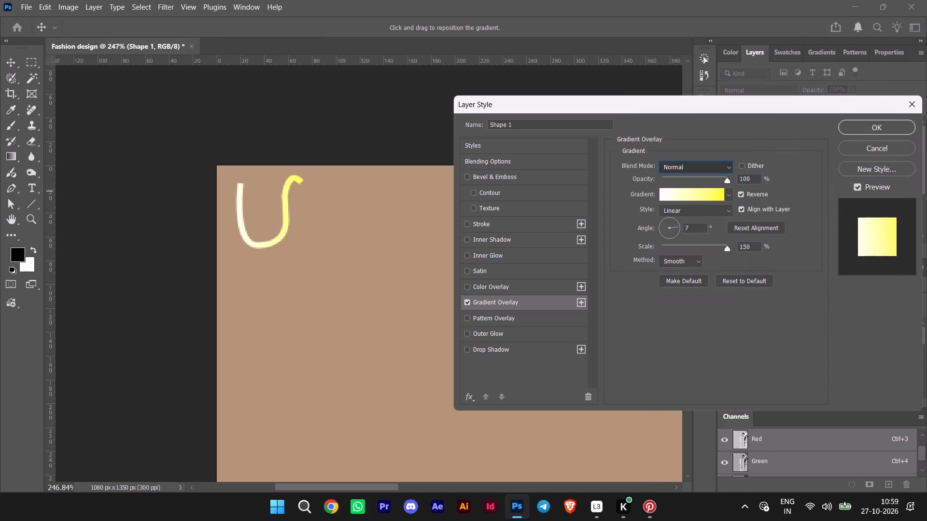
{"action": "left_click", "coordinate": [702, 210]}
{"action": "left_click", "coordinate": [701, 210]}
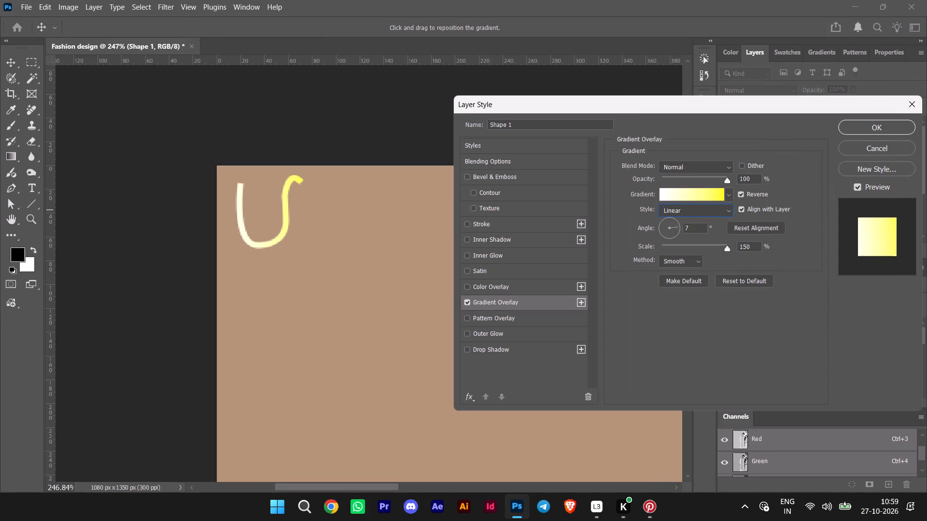
Rotate the curve's gradient overlay, trying an angle of 44° and setting it to 122°.
{"action": "left_click_drag", "start_coordinate": [674, 225], "coordinate": [682, 216]}
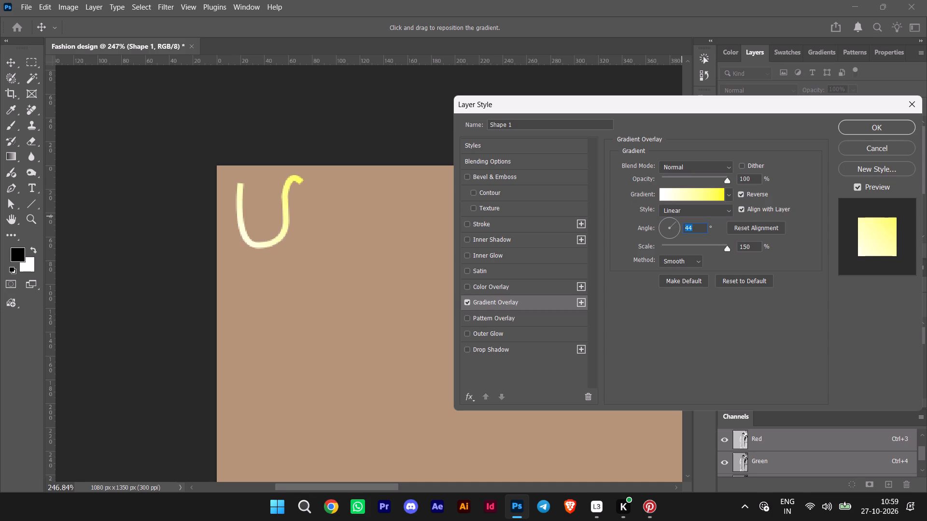
{"action": "left_click", "coordinate": [670, 216]}
{"action": "left_click", "coordinate": [629, 288]}
{"action": "left_click_drag", "start_coordinate": [668, 218], "coordinate": [662, 217]}
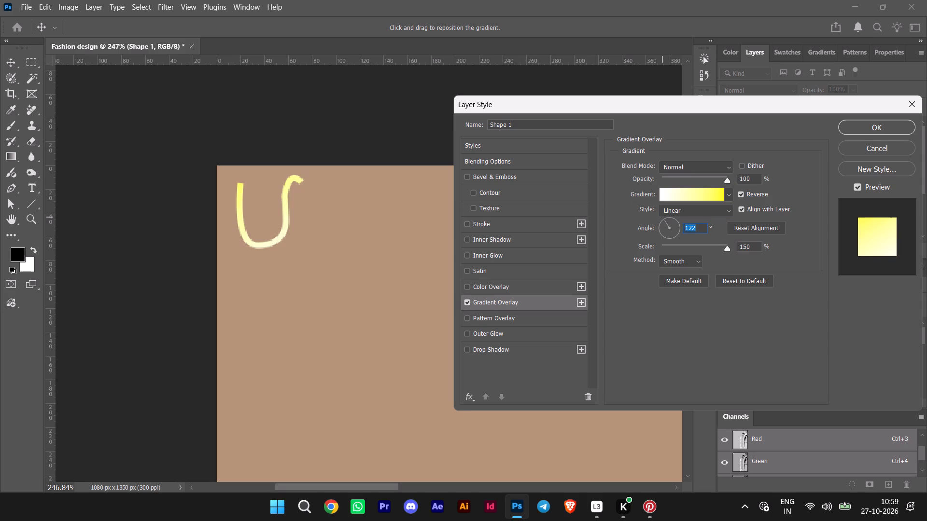
Reopen the curve's overlay gradient for editing and shift the midpoint between its yellow and white stops to location 74.
{"action": "double_click", "coordinate": [662, 217]}
{"action": "left_click", "coordinate": [727, 194]}
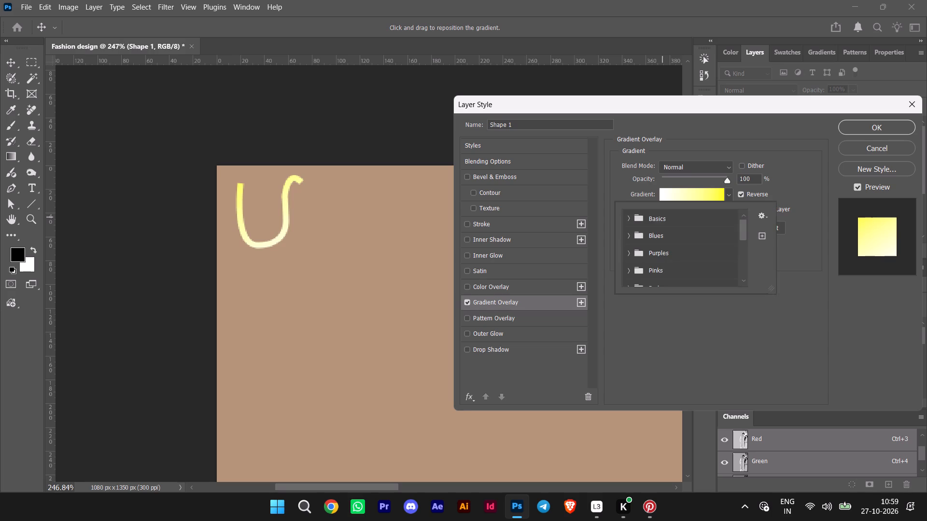
{"action": "double_click", "coordinate": [707, 196]}
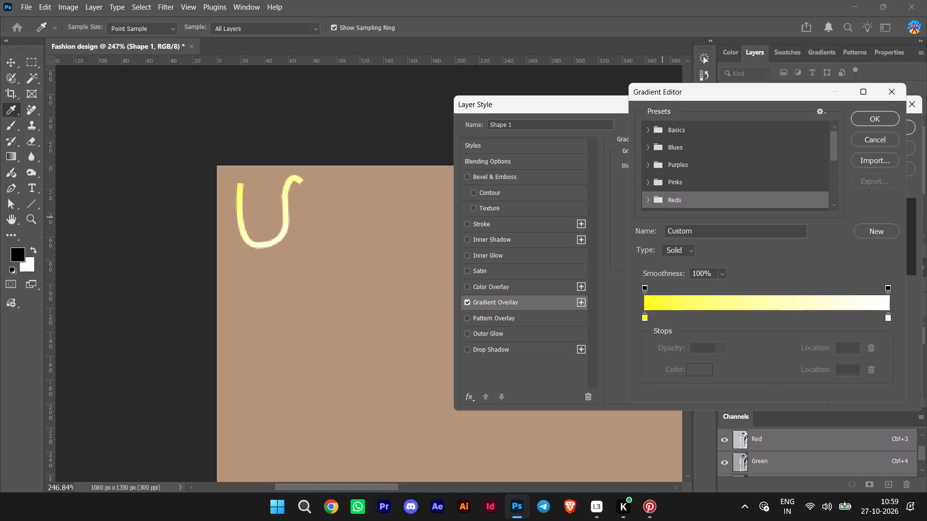
{"action": "left_click_drag", "start_coordinate": [684, 308], "coordinate": [698, 307]}
{"action": "left_click_drag", "start_coordinate": [698, 307], "coordinate": [738, 310]}
{"action": "left_click_drag", "start_coordinate": [733, 308], "coordinate": [798, 308]}
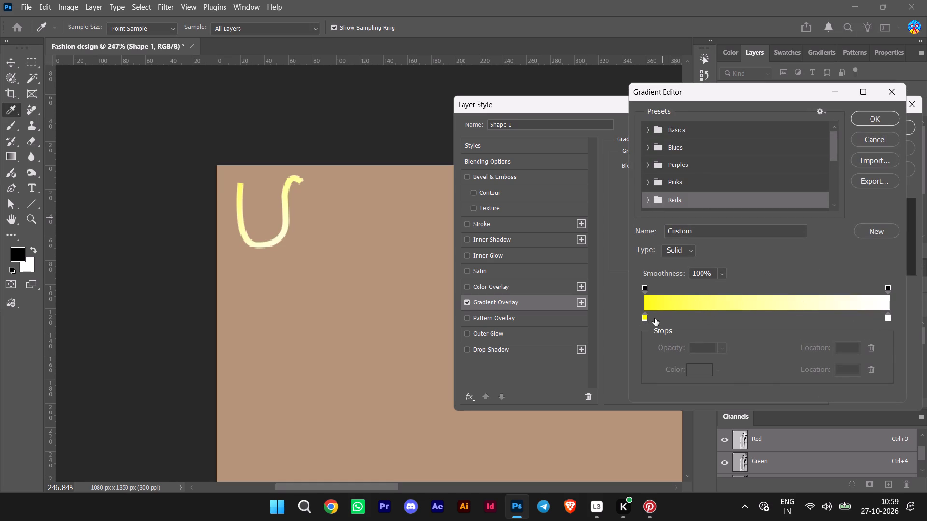
{"action": "left_click", "coordinate": [645, 319]}
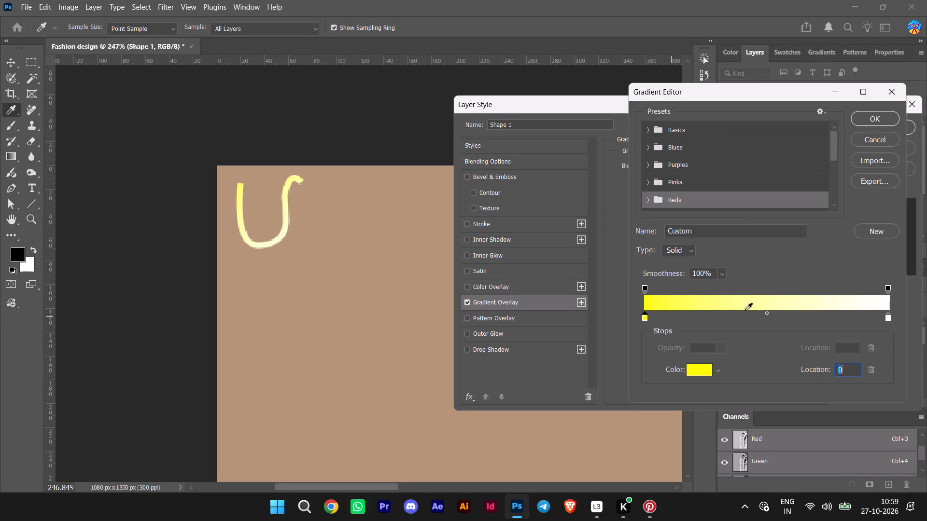
{"action": "left_click_drag", "start_coordinate": [766, 314], "coordinate": [802, 314]}
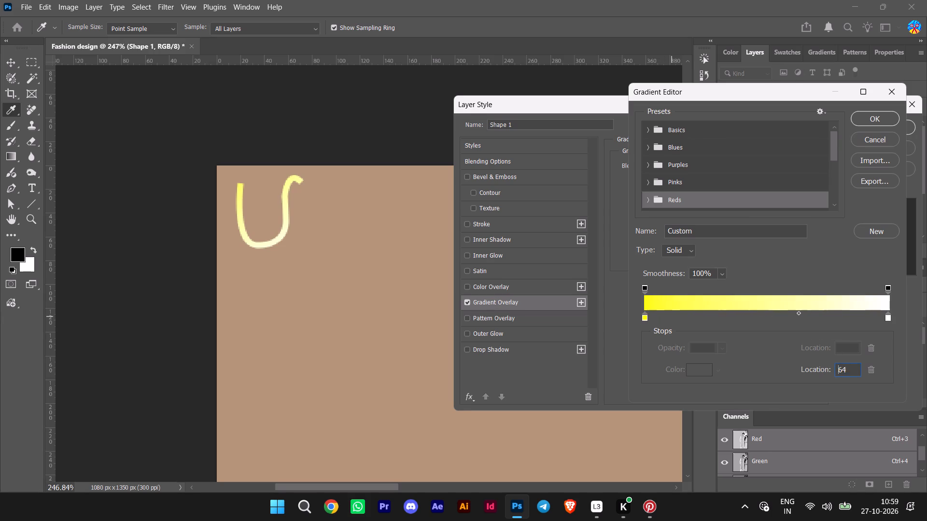
{"action": "left_click_drag", "start_coordinate": [802, 314], "coordinate": [827, 317]}
{"action": "double_click", "coordinate": [827, 317]}
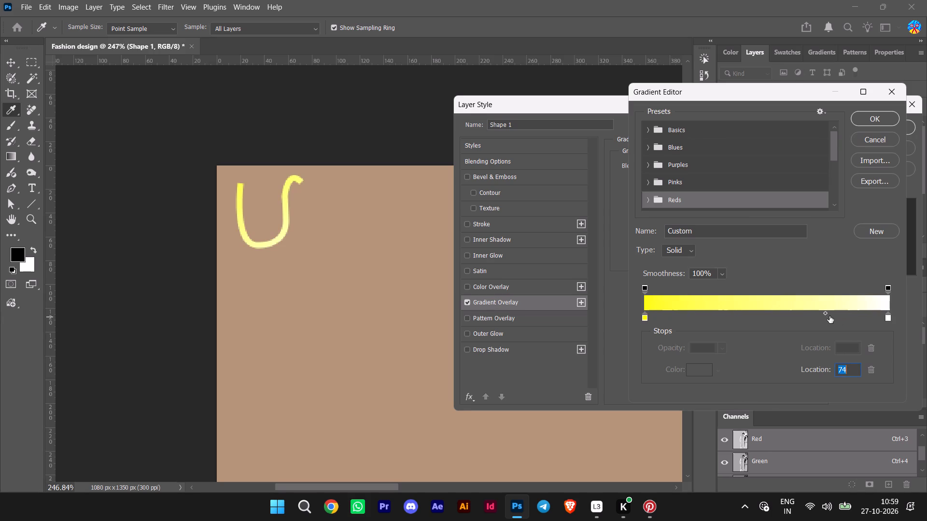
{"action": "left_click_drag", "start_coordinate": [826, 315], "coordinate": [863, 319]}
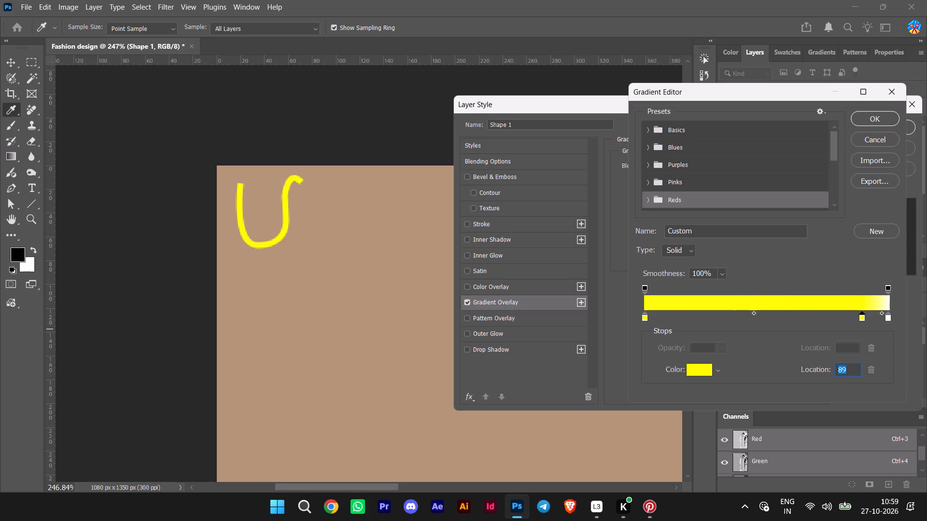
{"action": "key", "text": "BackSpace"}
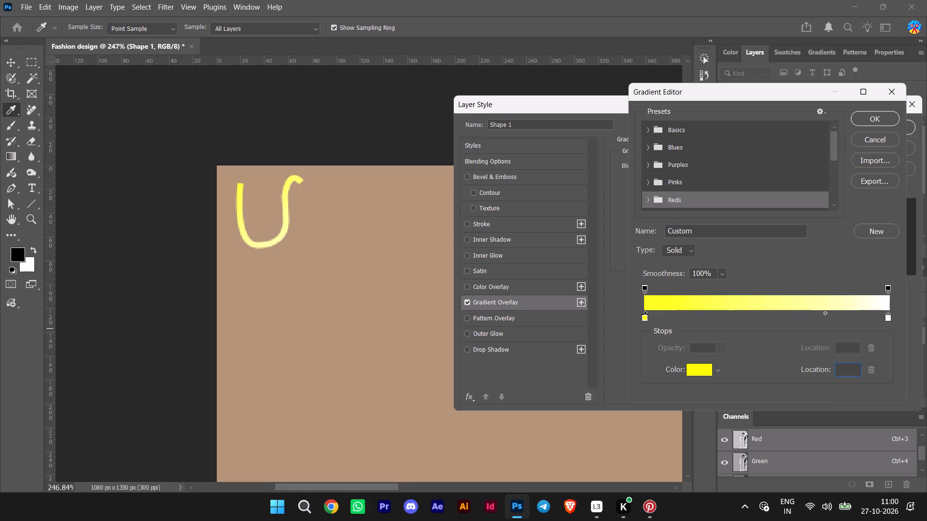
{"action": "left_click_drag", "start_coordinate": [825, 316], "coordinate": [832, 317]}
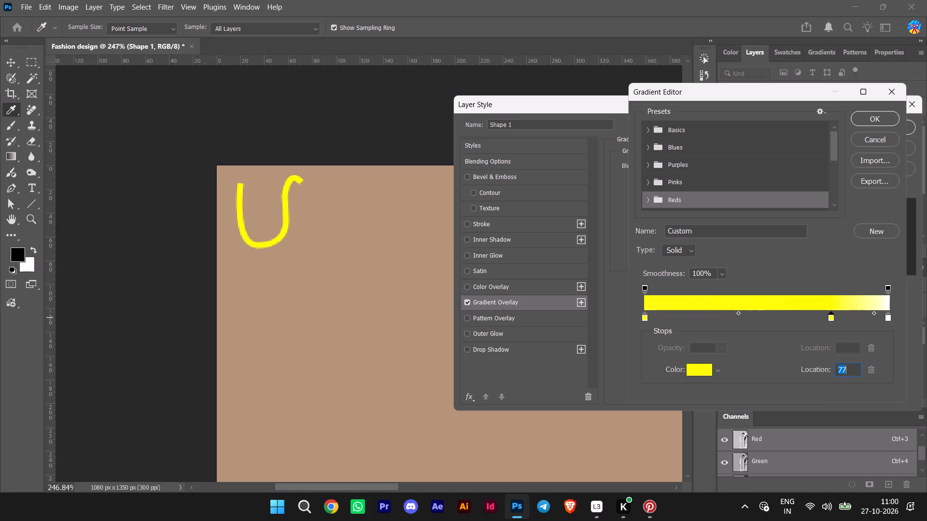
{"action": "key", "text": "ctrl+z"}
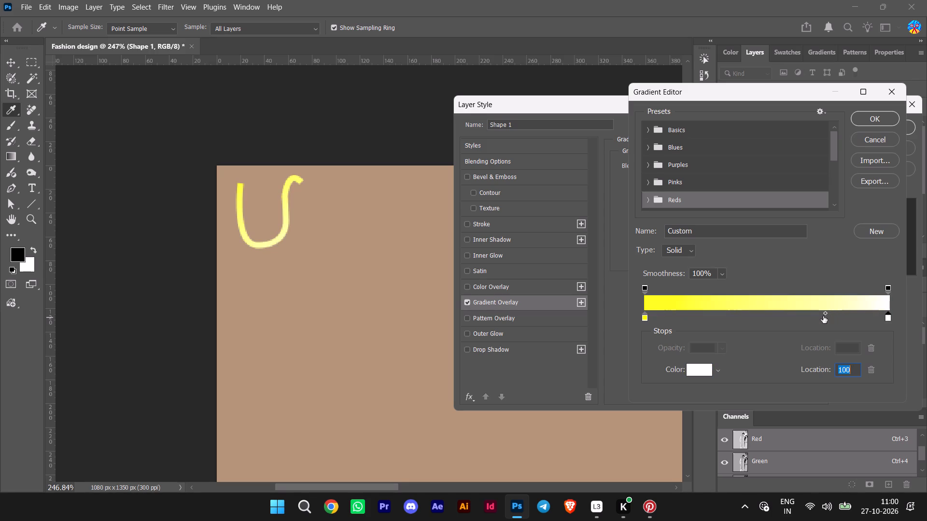
Move the midpoint between the yellow and white stops to location 86 and accept the edited gradient.
{"action": "left_click_drag", "start_coordinate": [825, 314], "coordinate": [833, 314]}
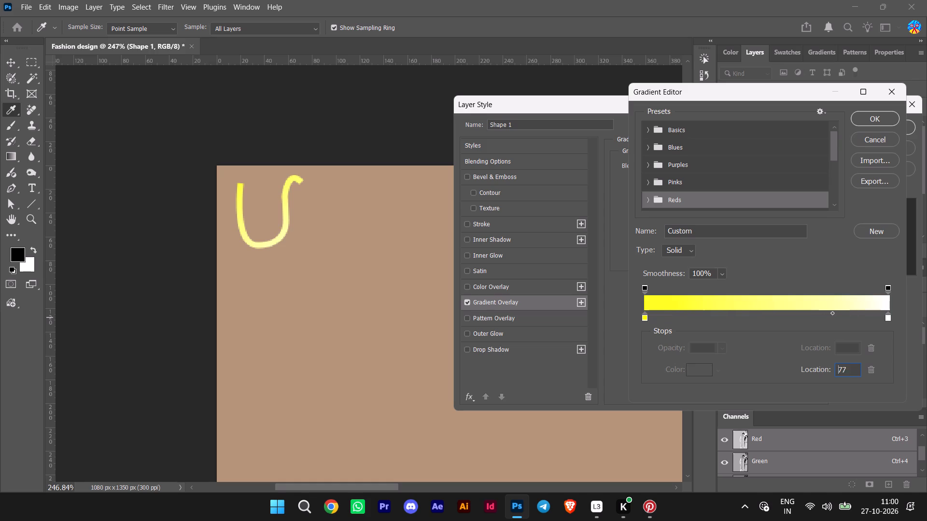
{"action": "left_click_drag", "start_coordinate": [833, 314], "coordinate": [854, 314]}
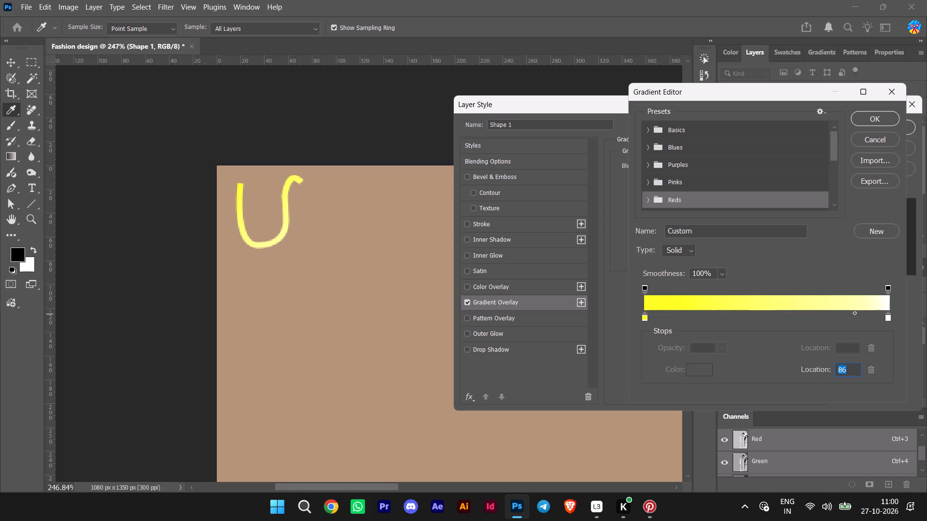
{"action": "left_click", "coordinate": [880, 123]}
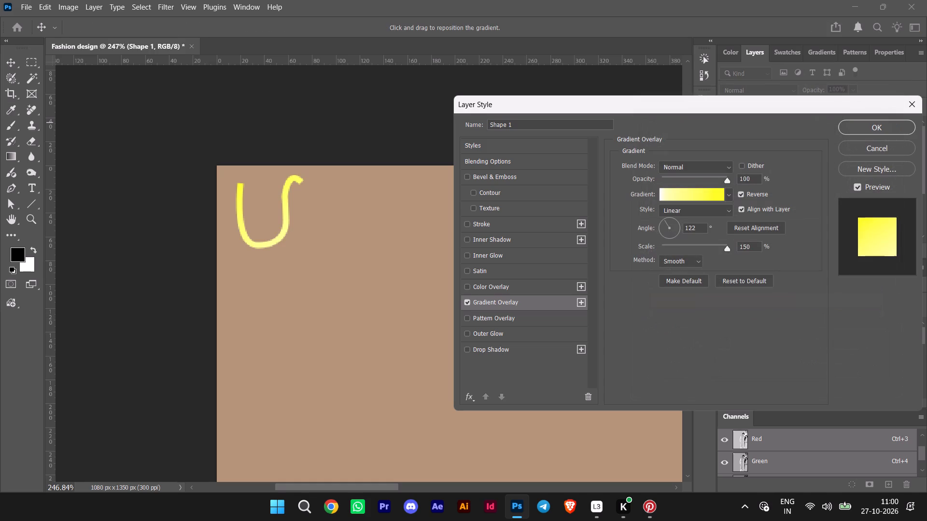
Recolour the gradient's starting stop at location 0, trying darker and paler yellows and picking f9fb2d.
{"action": "left_click", "coordinate": [716, 193]}
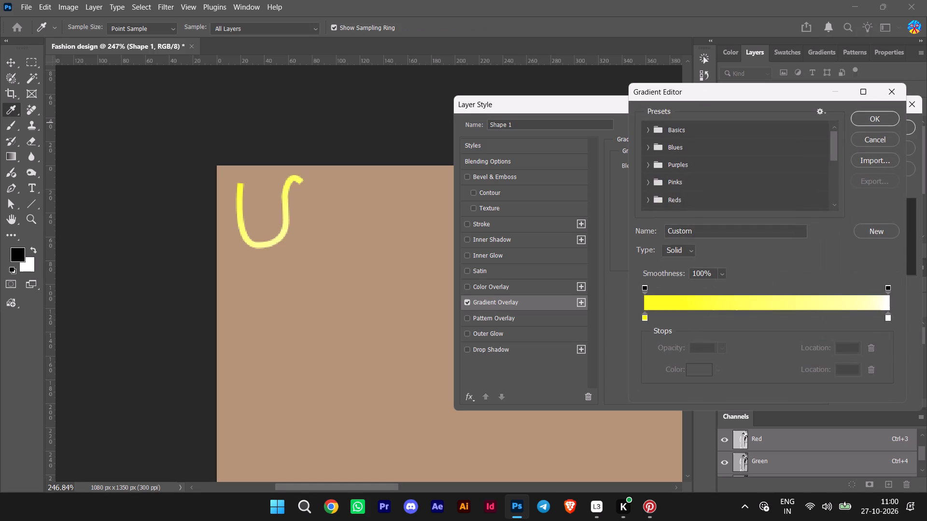
{"action": "double_click", "coordinate": [645, 318]}
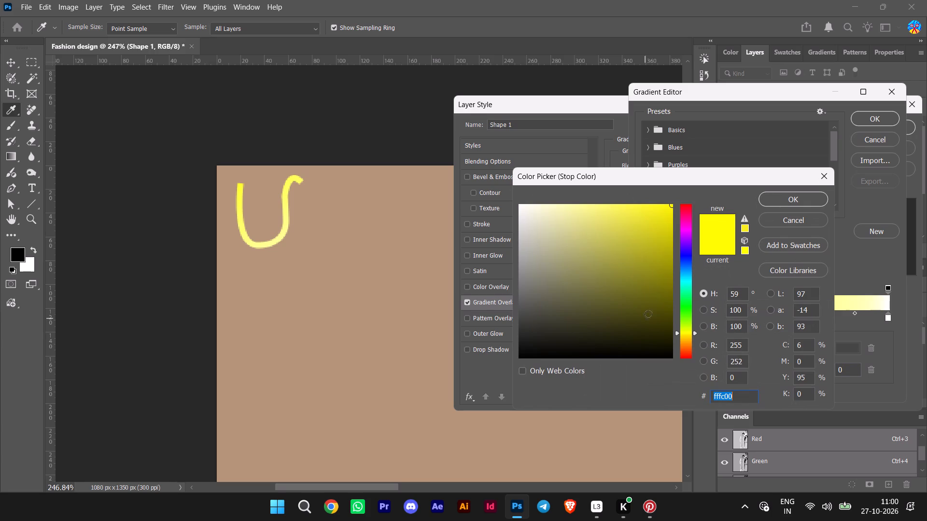
{"action": "left_click", "coordinate": [660, 254]}
{"action": "left_click", "coordinate": [658, 231]}
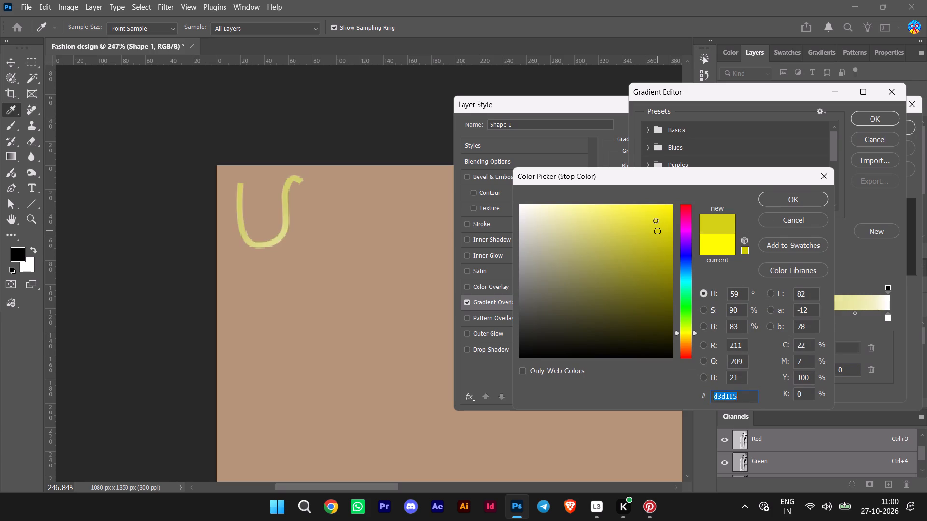
{"action": "left_click", "coordinate": [655, 220]}
{"action": "left_click", "coordinate": [645, 214]}
{"action": "left_click", "coordinate": [624, 211]}
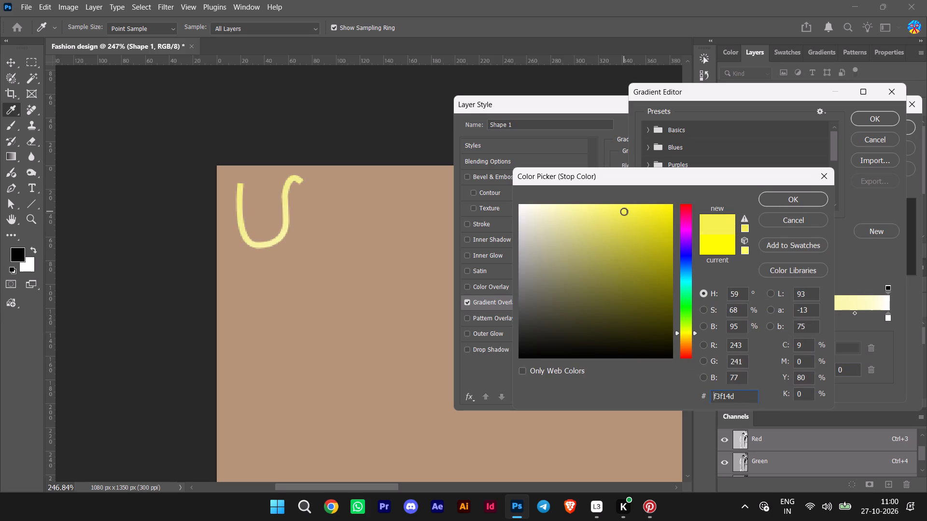
{"action": "left_click", "coordinate": [624, 211]}
{"action": "left_click", "coordinate": [653, 249]}
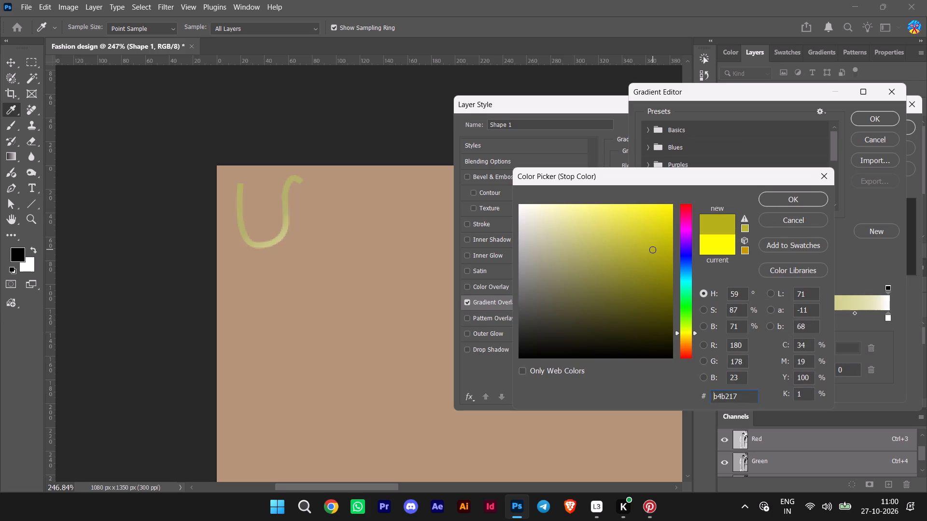
{"action": "left_click", "coordinate": [682, 332]}
{"action": "left_click", "coordinate": [686, 332]}
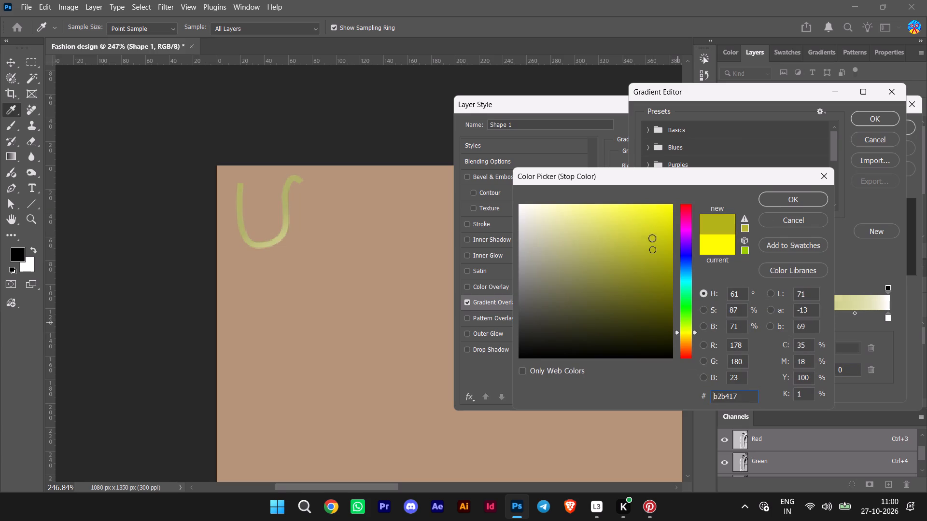
{"action": "left_click", "coordinate": [652, 238]}
{"action": "left_click", "coordinate": [629, 220]}
{"action": "left_click", "coordinate": [618, 210]}
{"action": "left_click", "coordinate": [640, 206]}
{"action": "left_click", "coordinate": [645, 206]}
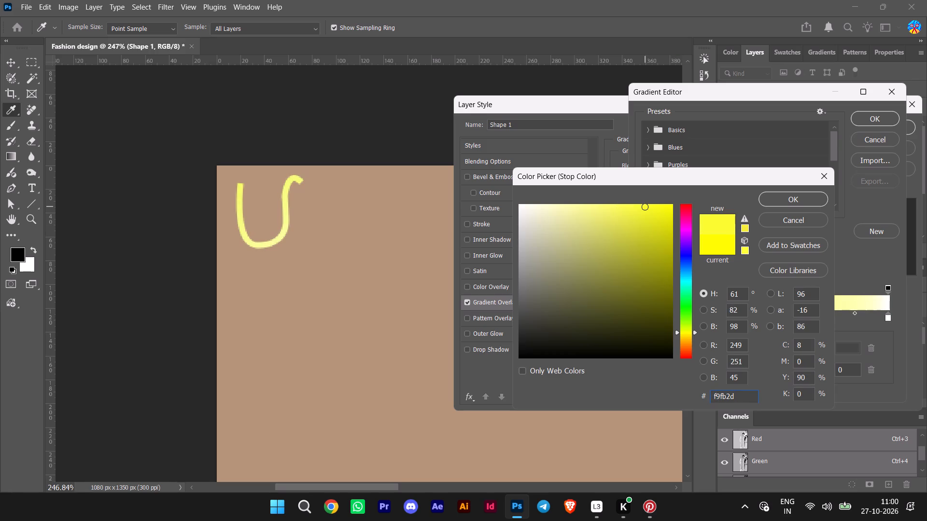
Shift the starting stop's hue to 52° for a golden yellow, fbe02d, and accept the colour, gradient and layer style.
{"action": "left_click", "coordinate": [690, 328]}
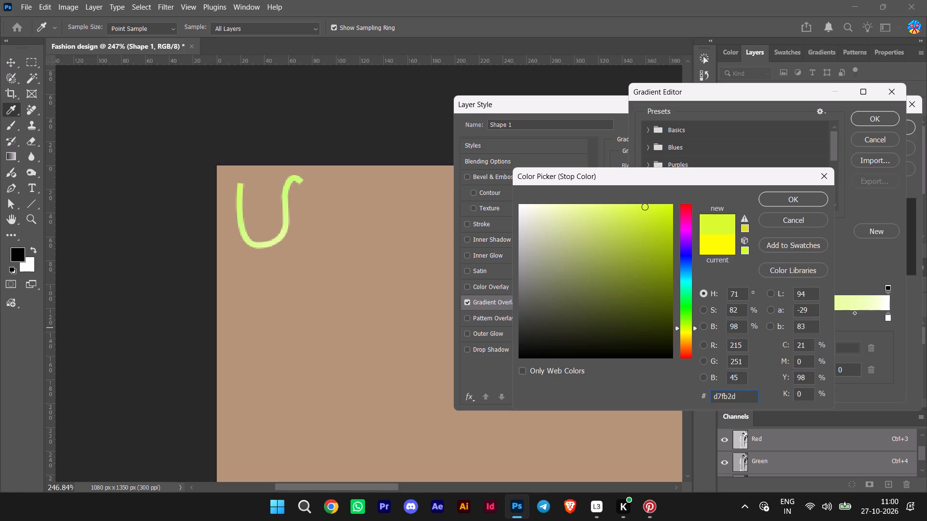
{"action": "left_click", "coordinate": [685, 335]}
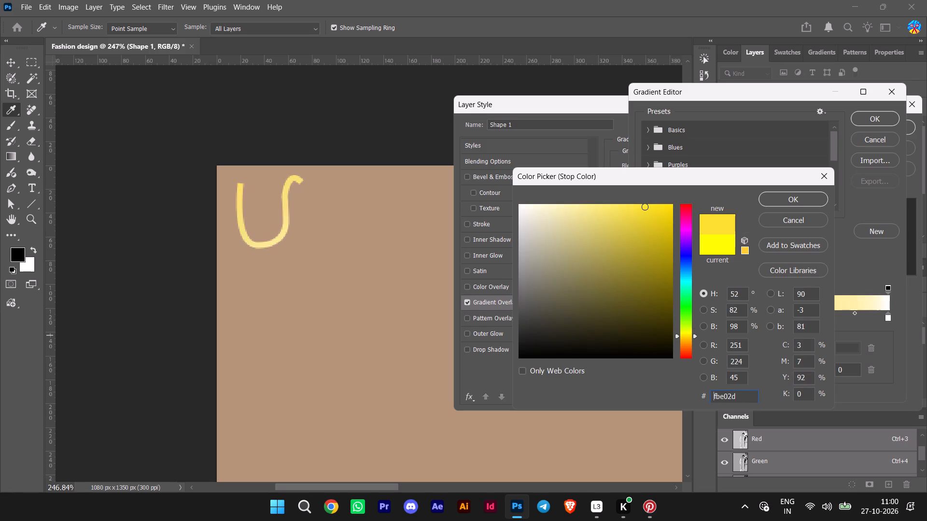
{"action": "left_click", "coordinate": [796, 201]}
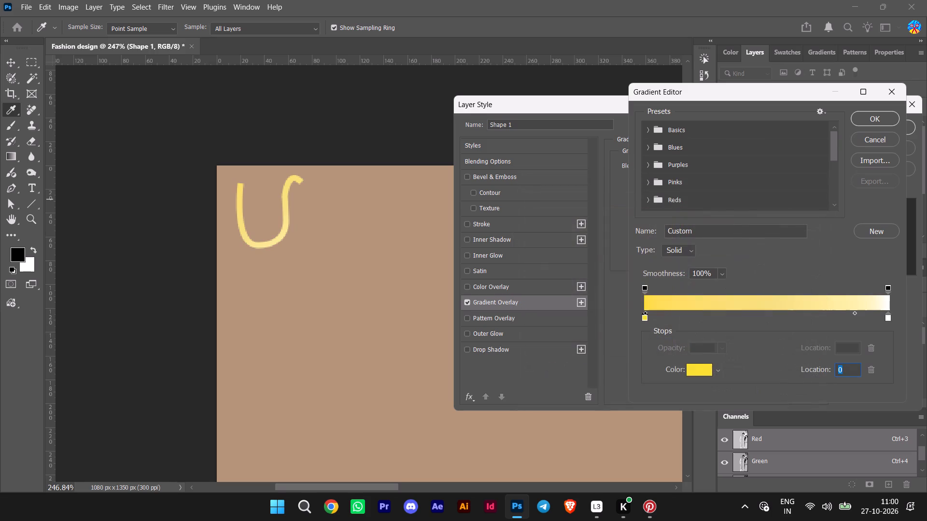
{"action": "left_click", "coordinate": [875, 117]}
{"action": "left_click", "coordinate": [887, 134]}
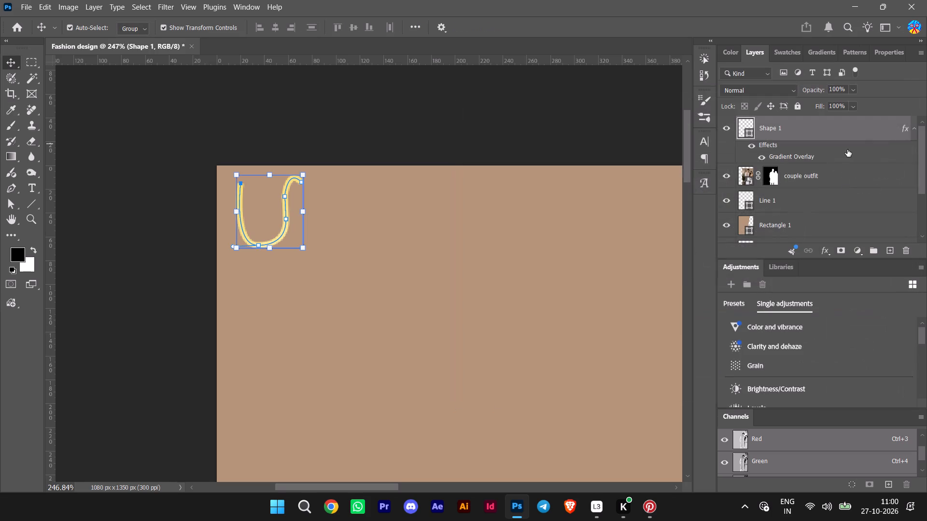
Examine how the recoloured corner curve looks against the couple and the rest of the poster.
{"action": "scroll", "coordinate": [562, 234], "scroll_direction": "down", "scroll_amount": 10, "text": "alt"}
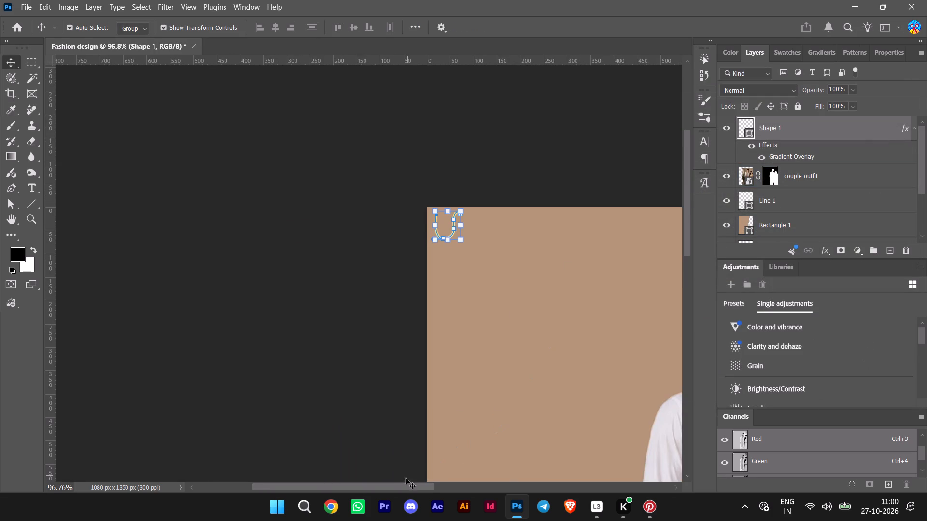
{"action": "left_click_drag", "start_coordinate": [393, 487], "coordinate": [475, 498]}
{"action": "scroll", "coordinate": [485, 432], "scroll_direction": "down", "scroll_amount": 5, "text": "alt"}
{"action": "scroll", "coordinate": [443, 351], "scroll_direction": "down", "scroll_amount": 7}
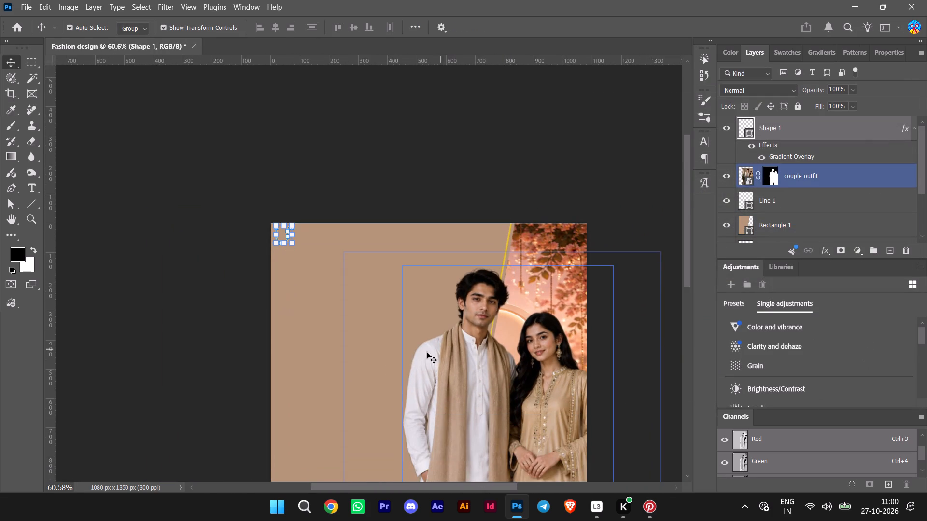
{"action": "scroll", "coordinate": [427, 352], "scroll_direction": "down", "scroll_amount": 1}
{"action": "left_click", "coordinate": [237, 331]}
{"action": "scroll", "coordinate": [238, 331], "scroll_direction": "down", "scroll_amount": 6}
{"action": "left_click_drag", "start_coordinate": [247, 218], "coordinate": [255, 198]}
{"action": "left_click_drag", "start_coordinate": [247, 218], "coordinate": [255, 198]}
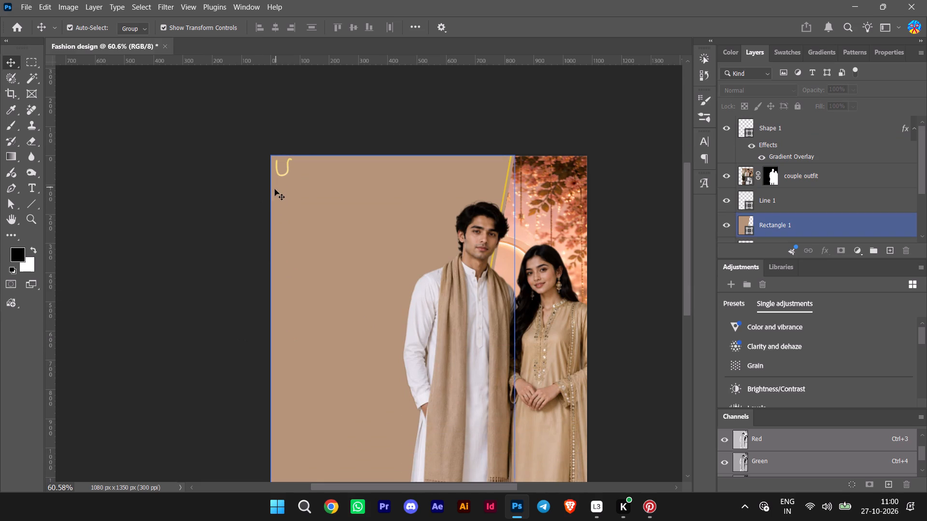
Scale the U-shaped corner curve down to about 62%, shift it to about X 51.5 px, Y 63 px, and apply the transform.
{"action": "scroll", "coordinate": [230, 255], "scroll_direction": "up", "scroll_amount": 7}
{"action": "scroll", "coordinate": [230, 255], "scroll_direction": "up", "scroll_amount": 6, "text": "alt"}
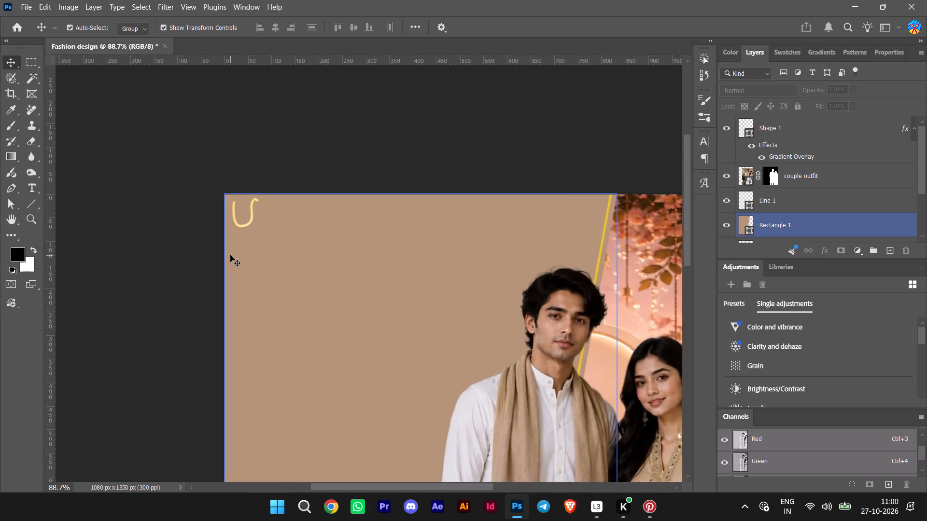
{"action": "scroll", "coordinate": [230, 255], "scroll_direction": "up", "scroll_amount": 2, "text": "alt"}
{"action": "left_click", "coordinate": [250, 216]}
{"action": "left_click", "coordinate": [187, 224]}
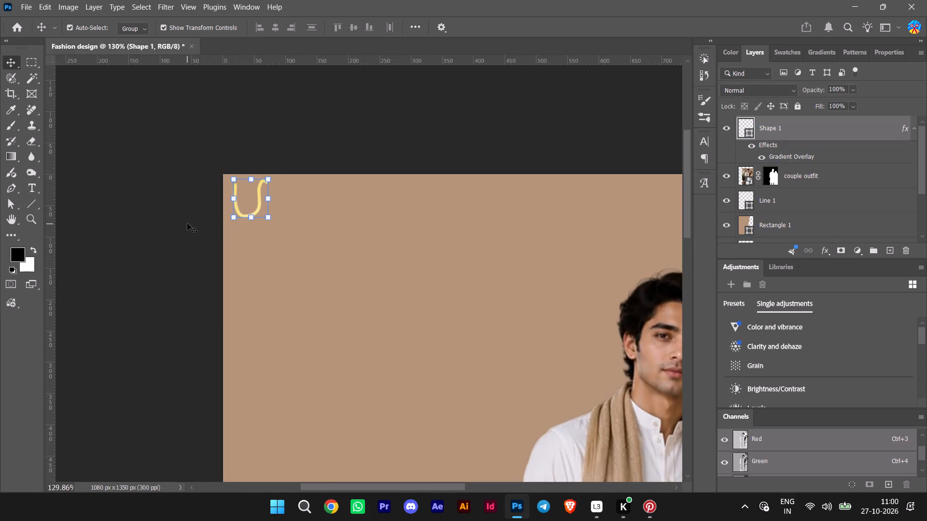
{"action": "scroll", "coordinate": [196, 222], "scroll_direction": "up", "scroll_amount": 4}
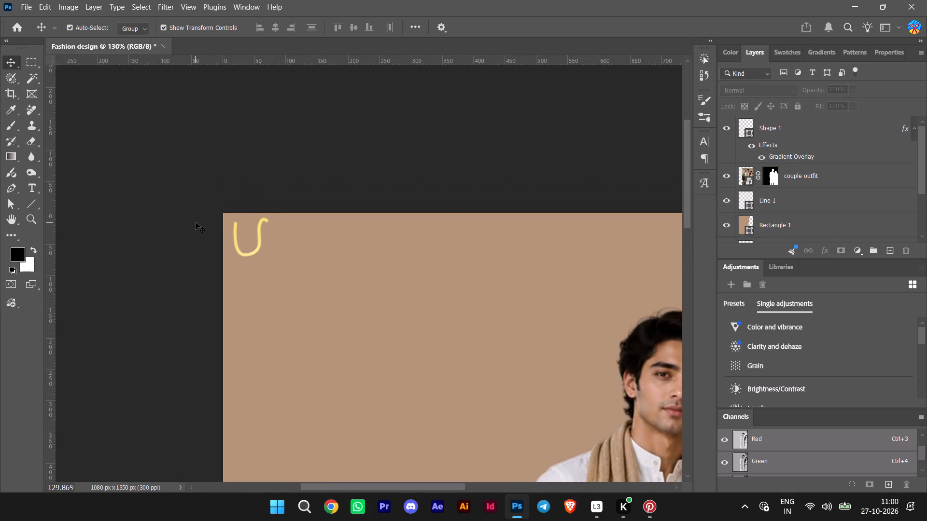
{"action": "scroll", "coordinate": [196, 222], "scroll_direction": "down", "scroll_amount": 1}
{"action": "scroll", "coordinate": [201, 227], "scroll_direction": "up", "scroll_amount": 4, "text": "alt"}
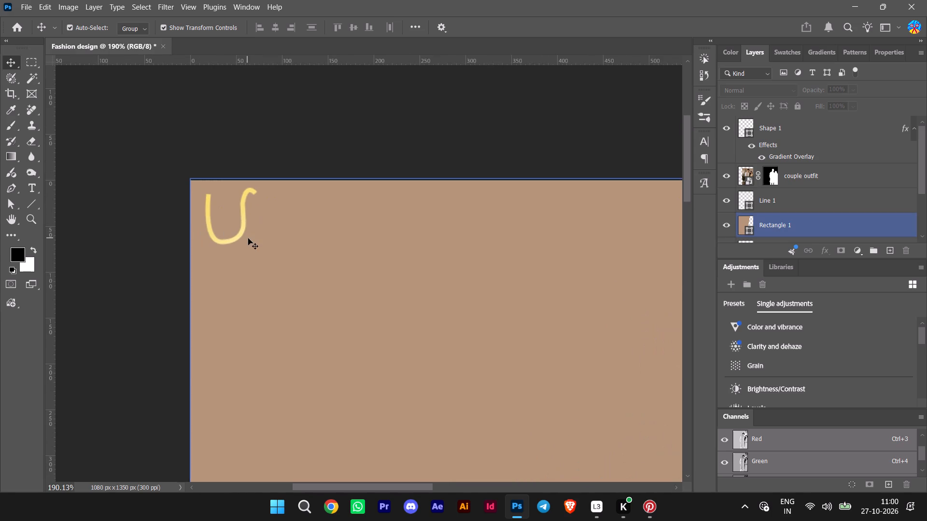
{"action": "left_click", "coordinate": [234, 240]}
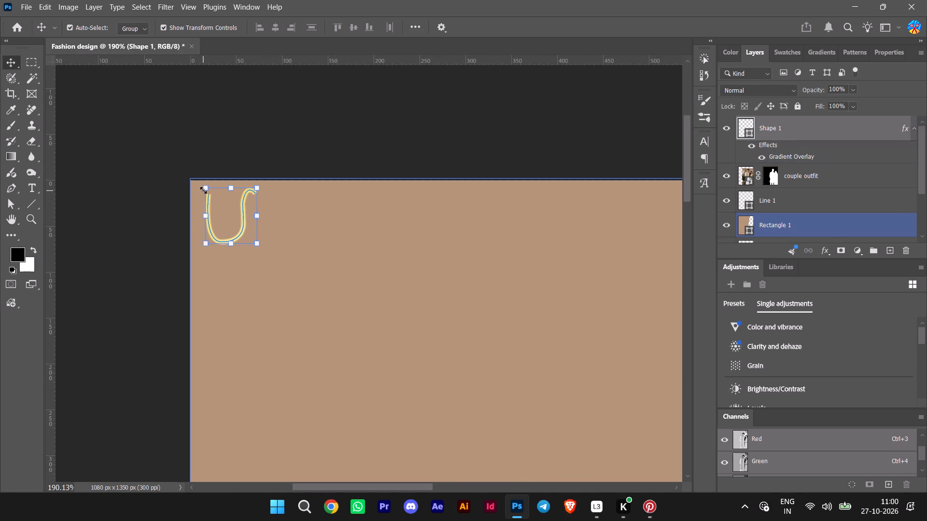
{"action": "left_click_drag", "start_coordinate": [203, 190], "coordinate": [222, 212], "text": "shift"}
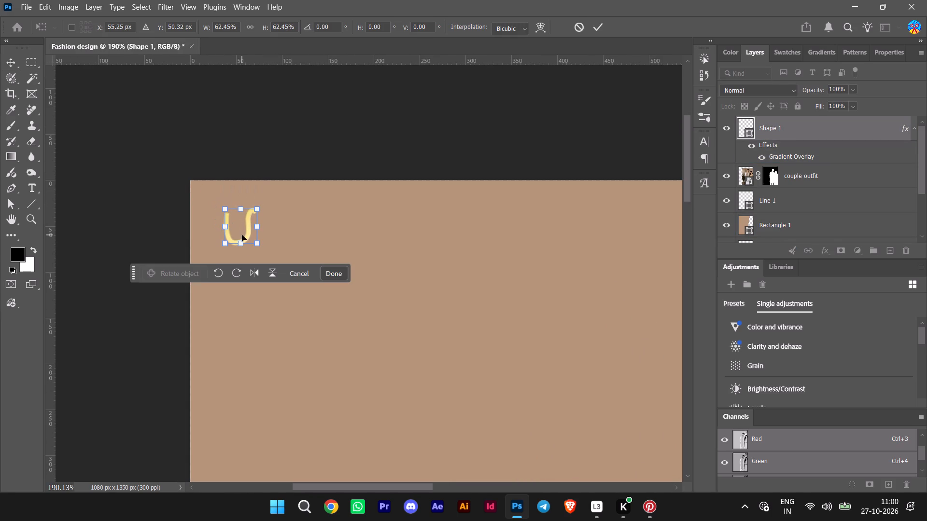
{"action": "left_click_drag", "start_coordinate": [247, 237], "coordinate": [244, 249]}
{"action": "scroll", "coordinate": [244, 249], "scroll_direction": "down", "scroll_amount": 3, "text": "alt"}
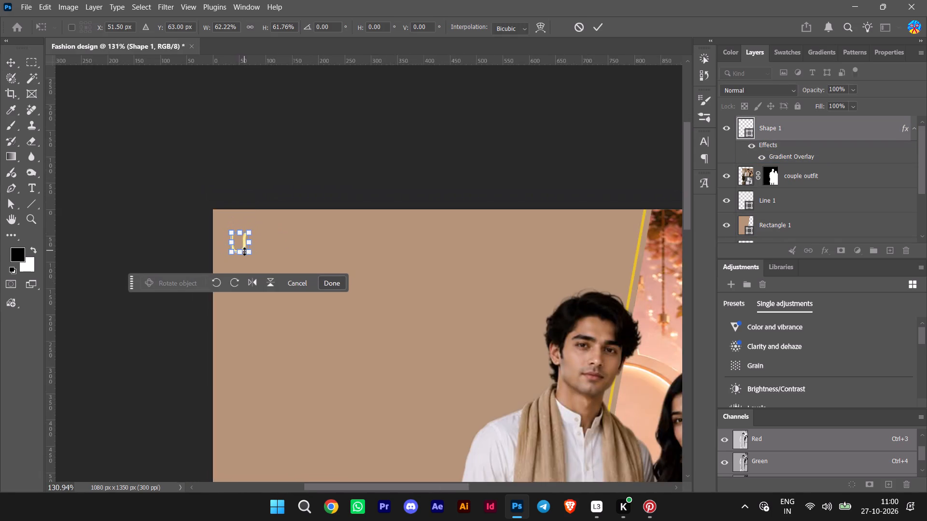
{"action": "scroll", "coordinate": [244, 251], "scroll_direction": "down", "scroll_amount": 12, "text": "alt"}
{"action": "scroll", "coordinate": [514, 315], "scroll_direction": "down", "scroll_amount": 11}
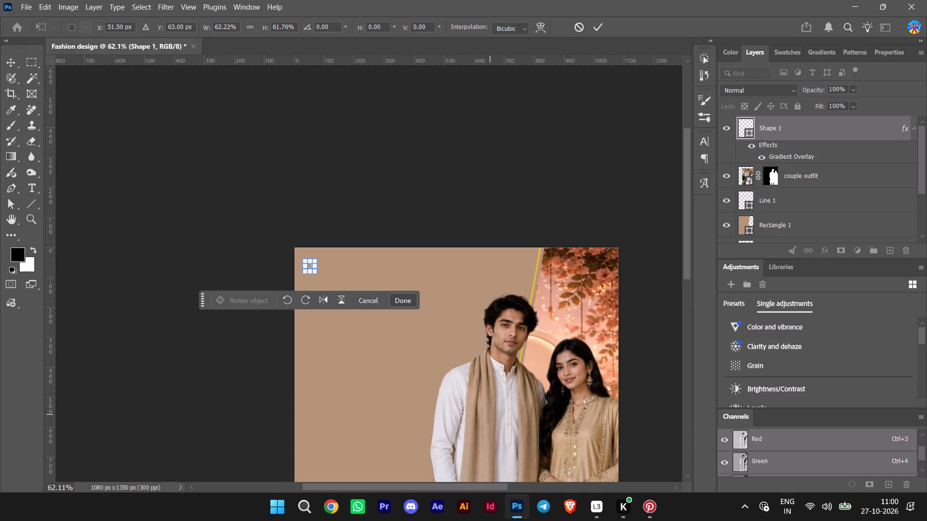
{"action": "scroll", "coordinate": [581, 331], "scroll_direction": "down", "scroll_amount": 6}
{"action": "left_click_drag", "start_coordinate": [688, 268], "coordinate": [692, 333]}
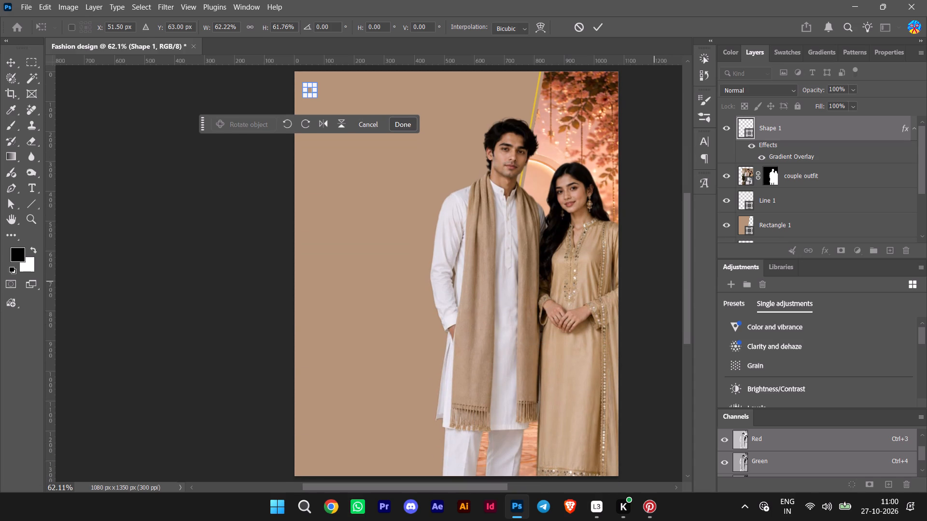
{"action": "left_click", "coordinate": [648, 274]}
{"action": "left_click", "coordinate": [648, 274]}
Select the end anchor of the corner curve's hook and lengthen its outer direction handle down and away from the curve.
{"action": "scroll", "coordinate": [202, 288], "scroll_direction": "up", "scroll_amount": 4}
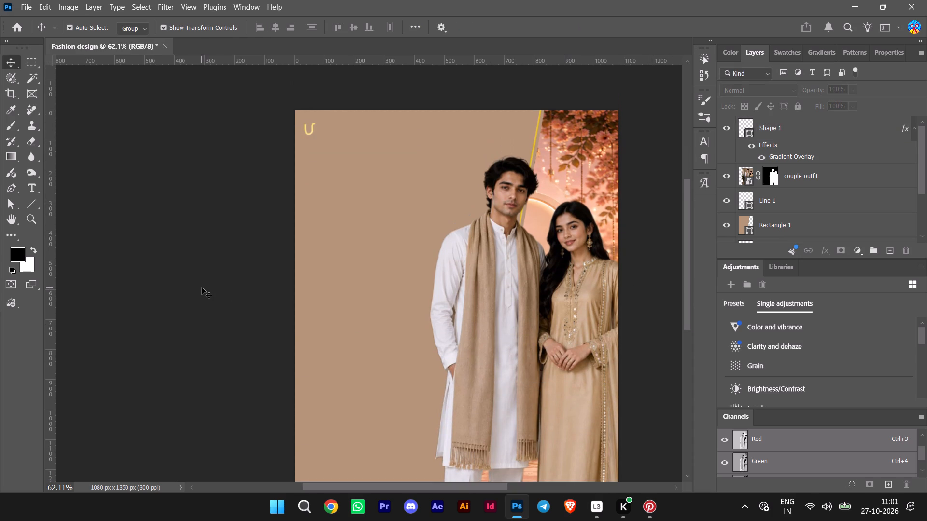
{"action": "scroll", "coordinate": [202, 288], "scroll_direction": "up", "scroll_amount": 7}
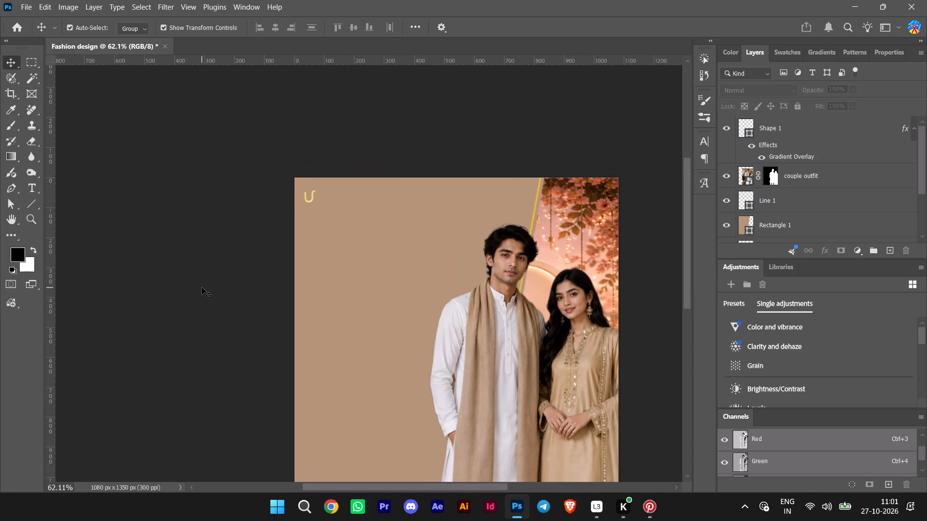
{"action": "scroll", "coordinate": [202, 288], "scroll_direction": "up", "scroll_amount": 3}
{"action": "scroll", "coordinate": [202, 288], "scroll_direction": "up", "scroll_amount": 16, "text": "alt"}
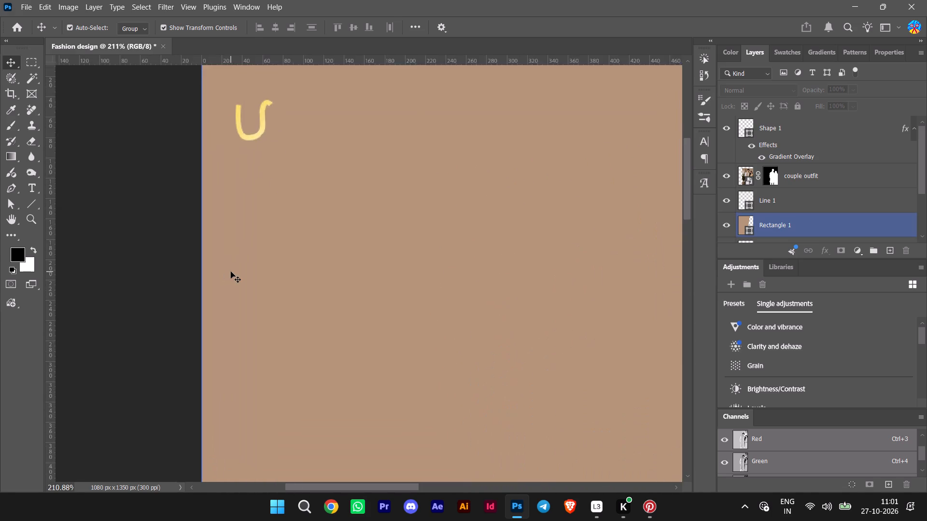
{"action": "scroll", "coordinate": [231, 272], "scroll_direction": "up", "scroll_amount": 6, "text": "alt"}
{"action": "left_click", "coordinate": [257, 213]}
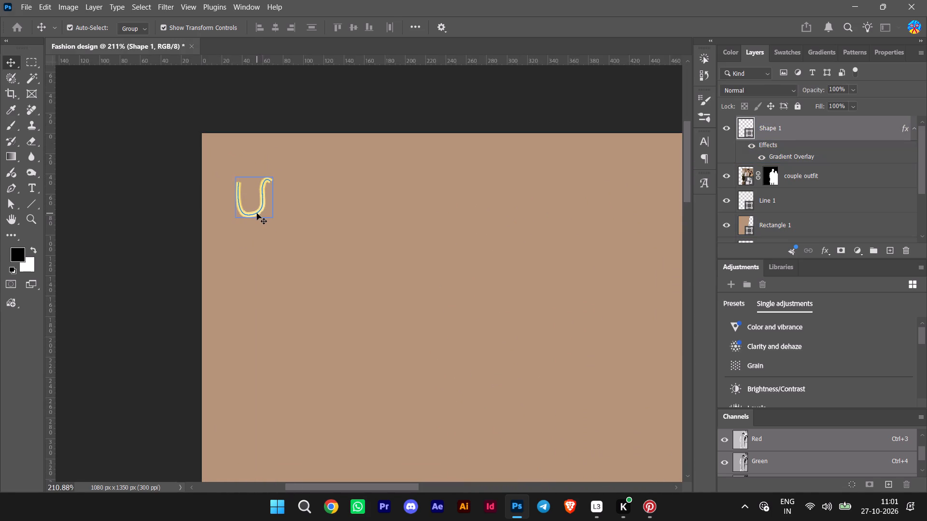
{"action": "left_click_drag", "start_coordinate": [135, 212], "coordinate": [125, 213]}
{"action": "left_click_drag", "start_coordinate": [135, 212], "coordinate": [125, 213]}
{"action": "left_click", "coordinate": [12, 207]}
{"action": "scroll", "coordinate": [265, 203], "scroll_direction": "up", "scroll_amount": 7}
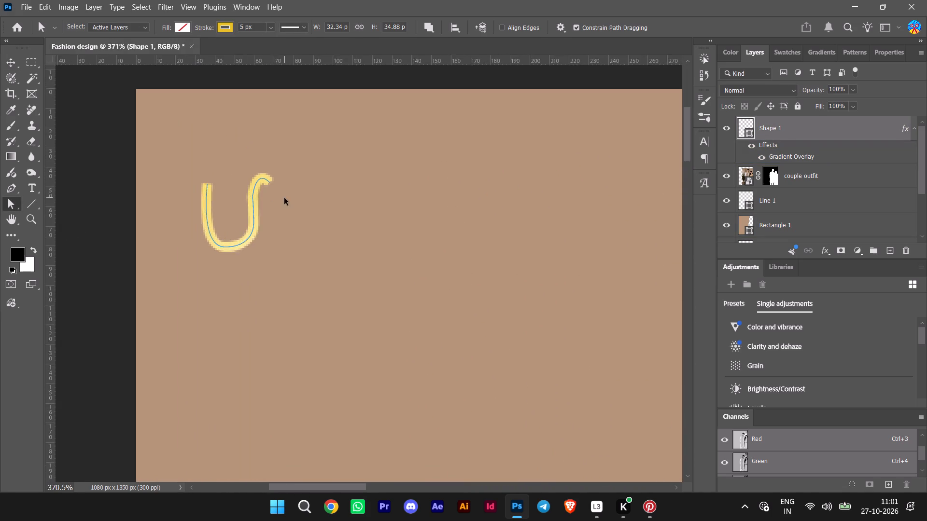
{"action": "scroll", "coordinate": [284, 198], "scroll_direction": "up", "scroll_amount": 6}
{"action": "left_click", "coordinate": [247, 177]}
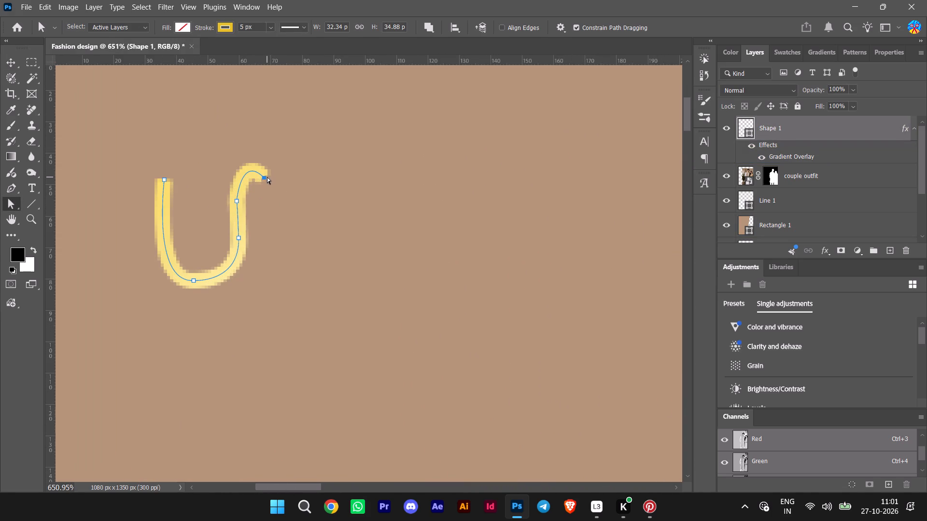
{"action": "left_click", "coordinate": [267, 177]}
{"action": "left_click_drag", "start_coordinate": [287, 204], "coordinate": [301, 260]}
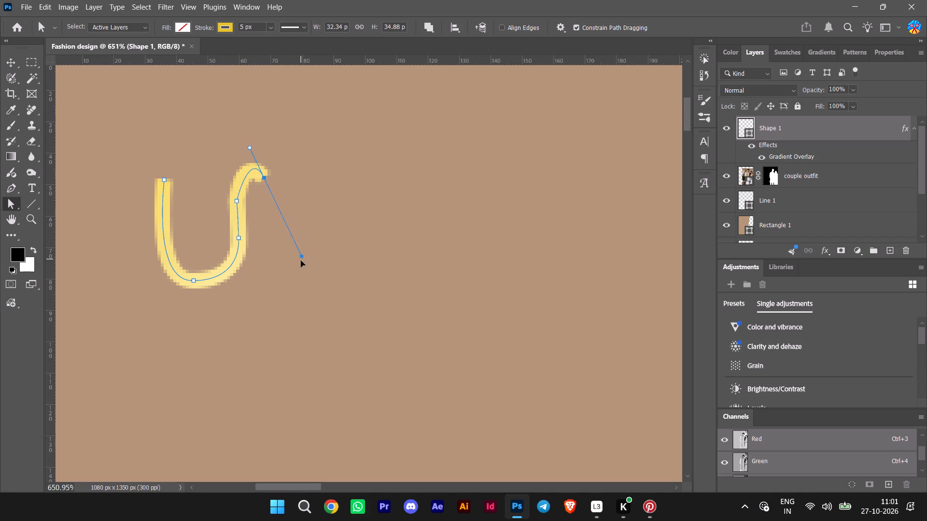
{"action": "left_click_drag", "start_coordinate": [301, 260], "coordinate": [361, 296]}
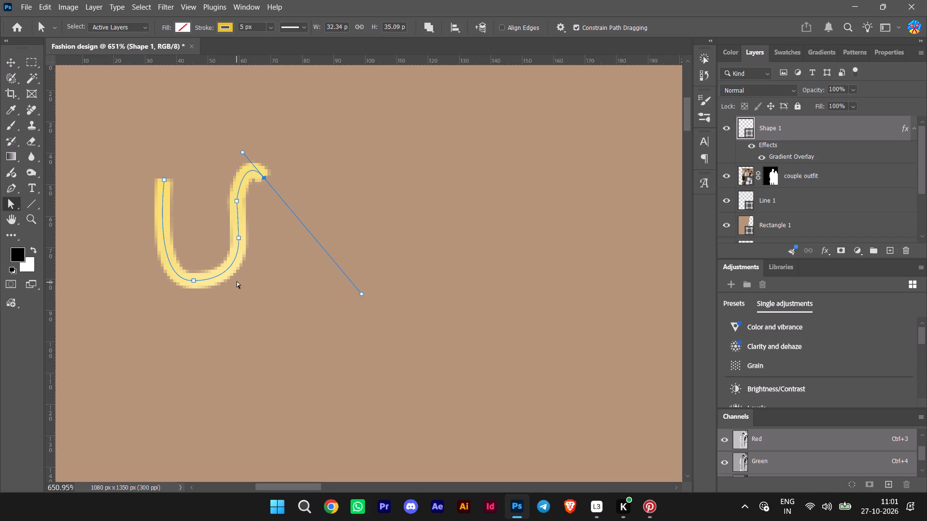
Reshape the hook with the end anchor's inner direction handle, raising its bend to a path height of about 37 px.
{"action": "left_click", "coordinate": [243, 150]}
{"action": "left_click_drag", "start_coordinate": [244, 152], "coordinate": [225, 108]}
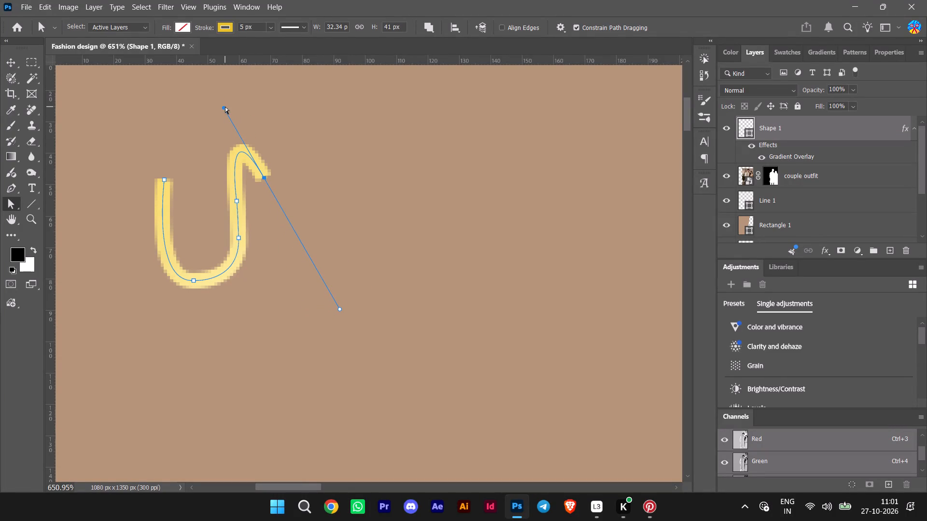
{"action": "left_click", "coordinate": [225, 107]}
{"action": "left_click_drag", "start_coordinate": [224, 108], "coordinate": [224, 138]}
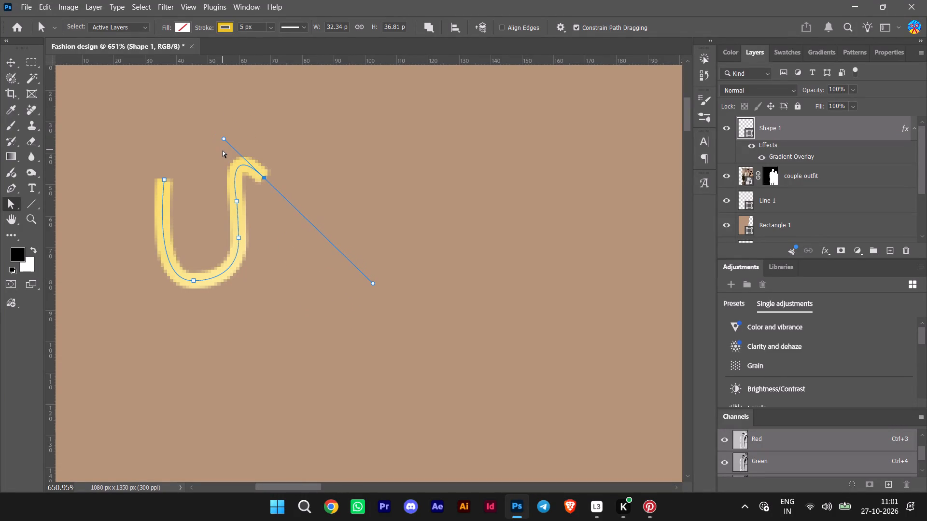
Scale the reshaped curve down to about 73% and move it closer to the poster's top-left corner, at about X 44.5 px, Y 49 px.
{"action": "scroll", "coordinate": [223, 151], "scroll_direction": "down", "scroll_amount": 18, "text": "alt"}
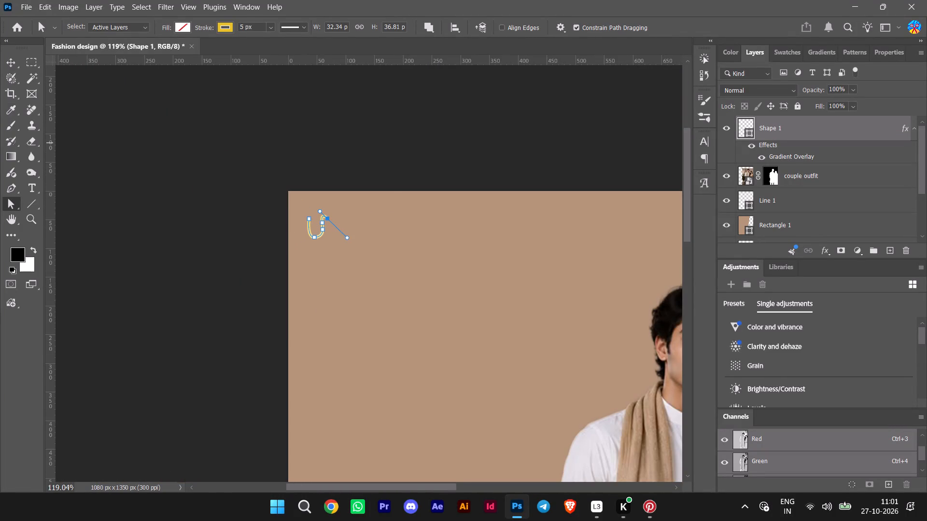
{"action": "left_click", "coordinate": [10, 63]}
{"action": "left_click", "coordinate": [127, 202]}
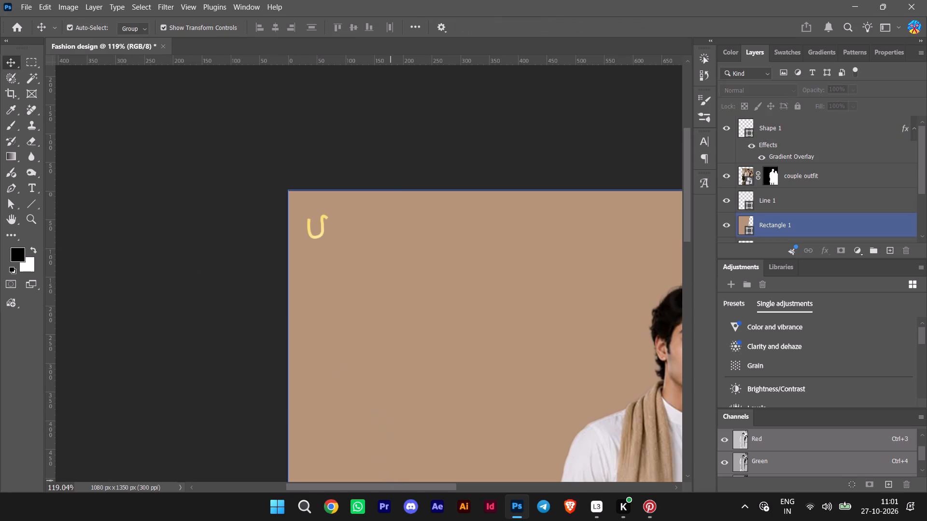
{"action": "left_click_drag", "start_coordinate": [391, 484], "coordinate": [426, 487]}
{"action": "scroll", "coordinate": [505, 365], "scroll_direction": "down", "scroll_amount": 11}
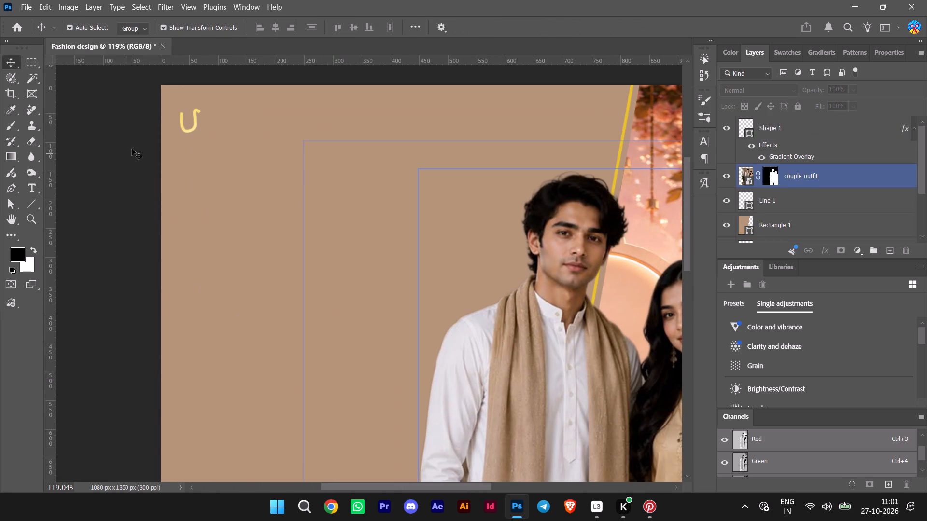
{"action": "left_click", "coordinate": [183, 127]}
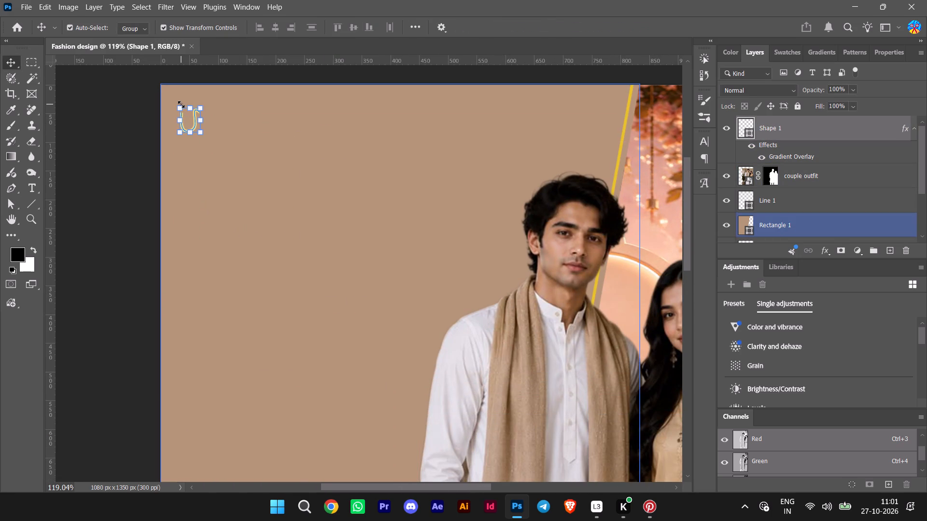
{"action": "left_click_drag", "start_coordinate": [181, 104], "coordinate": [185, 112], "text": "shift"}
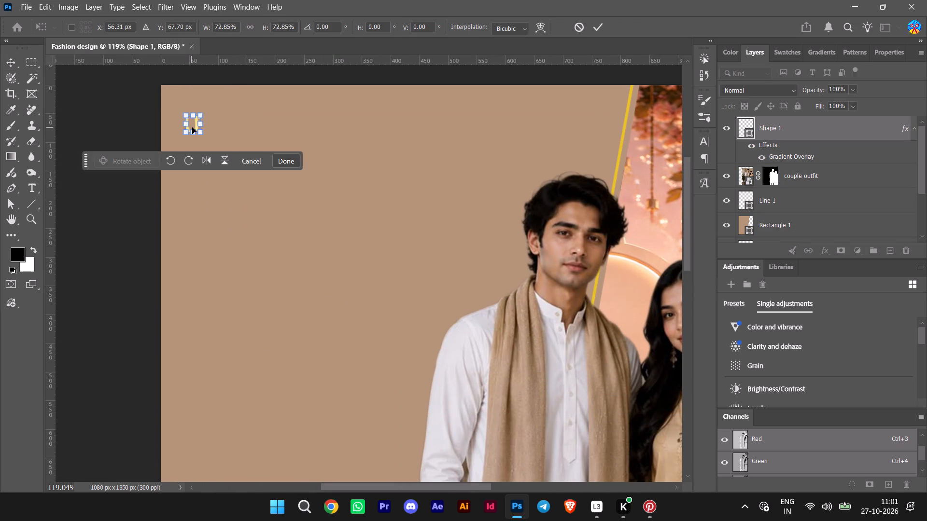
{"action": "left_click_drag", "start_coordinate": [192, 127], "coordinate": [185, 117]}
{"action": "scroll", "coordinate": [317, 171], "scroll_direction": "down", "scroll_amount": 8, "text": "alt"}
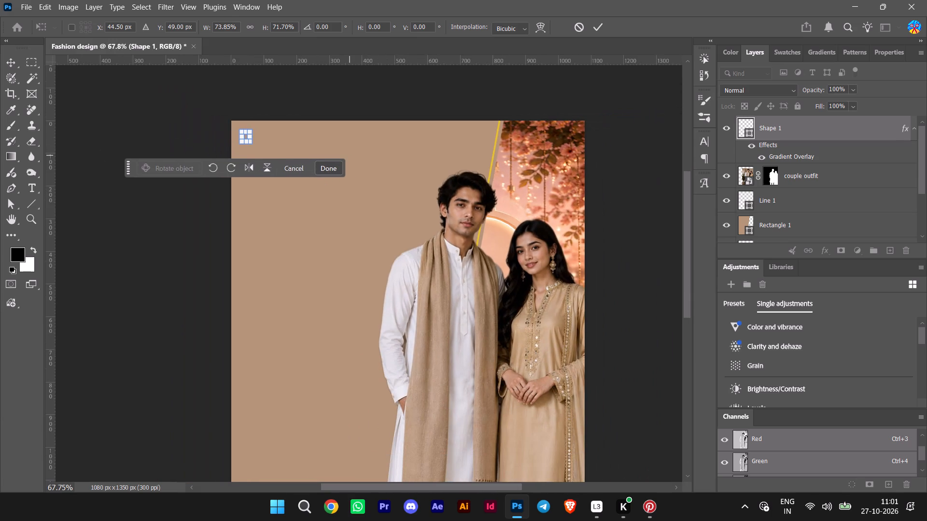
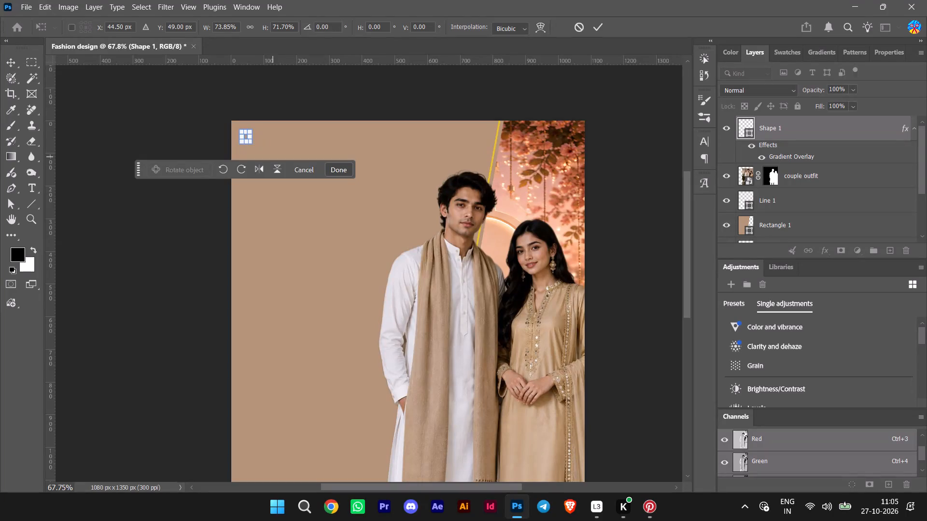
Apply the corner curve's transform and deselect the curve.
{"action": "left_click", "coordinate": [337, 169]}
{"action": "left_click", "coordinate": [605, 214]}
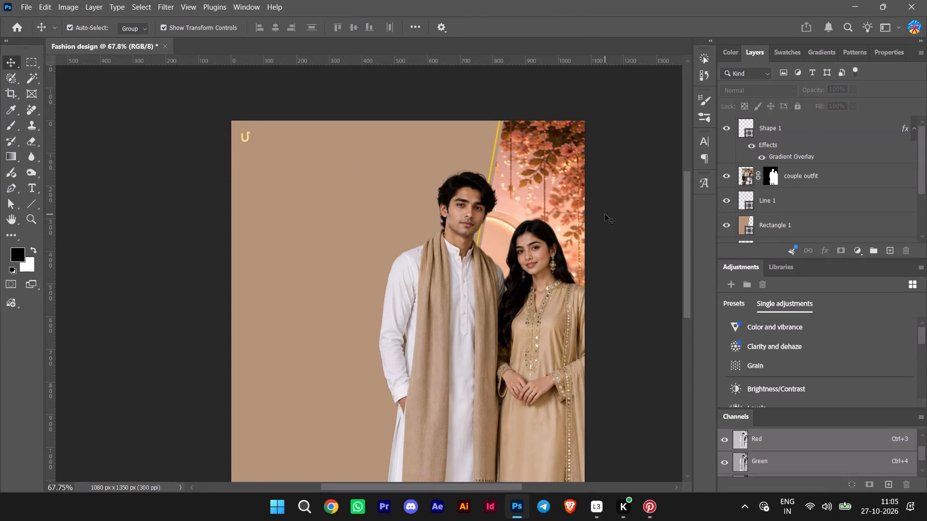
Save the poster as Fashion design.psd in the Downloads folder, in Photoshop format with Maximize Compatibility on.
{"action": "scroll", "coordinate": [605, 214], "scroll_direction": "down", "scroll_amount": 2, "text": "alt"}
{"action": "scroll", "coordinate": [605, 214], "scroll_direction": "down", "scroll_amount": 9}
{"action": "scroll", "coordinate": [605, 214], "scroll_direction": "up", "scroll_amount": 3}
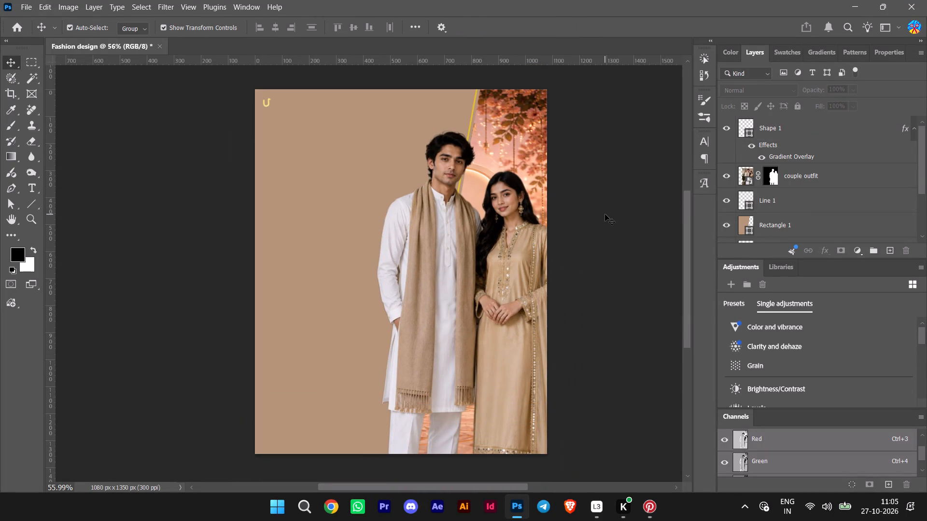
{"action": "scroll", "coordinate": [605, 214], "scroll_direction": "down", "scroll_amount": 1, "text": "alt"}
{"action": "scroll", "coordinate": [605, 214], "scroll_direction": "up", "scroll_amount": 3}
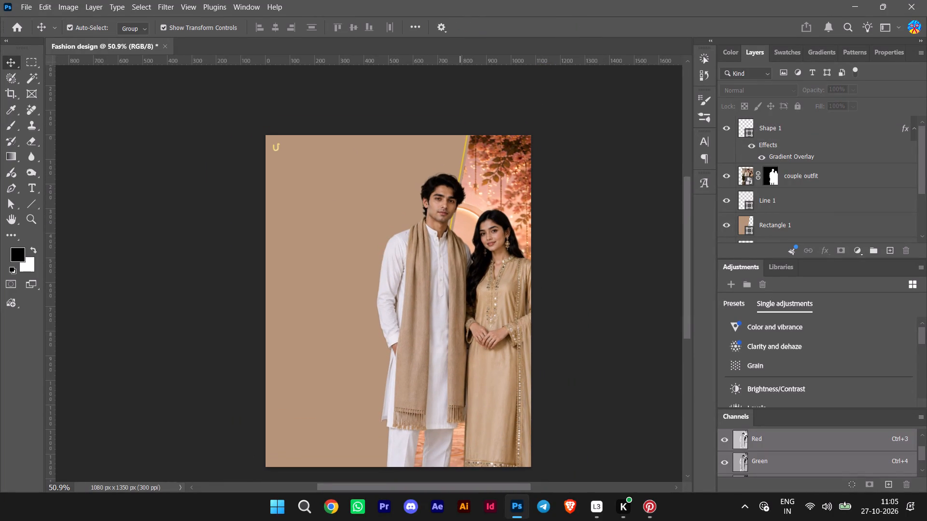
{"action": "key", "text": "ctrl+s"}
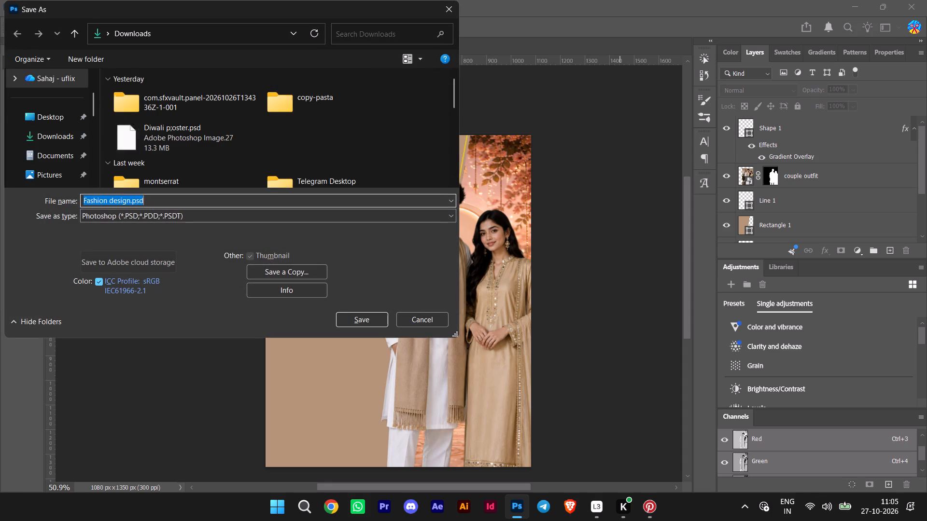
{"action": "left_click", "coordinate": [42, 145]}
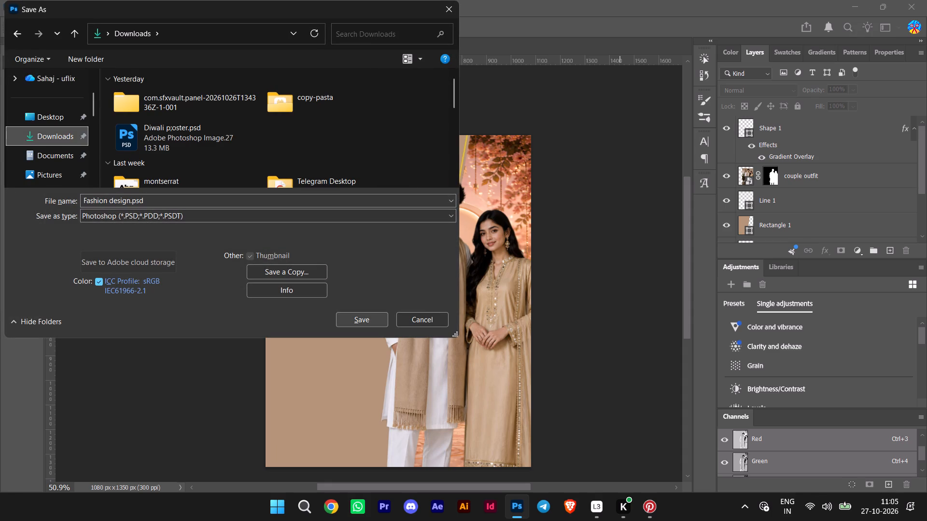
{"action": "left_click", "coordinate": [369, 318]}
{"action": "key", "text": "Home"}
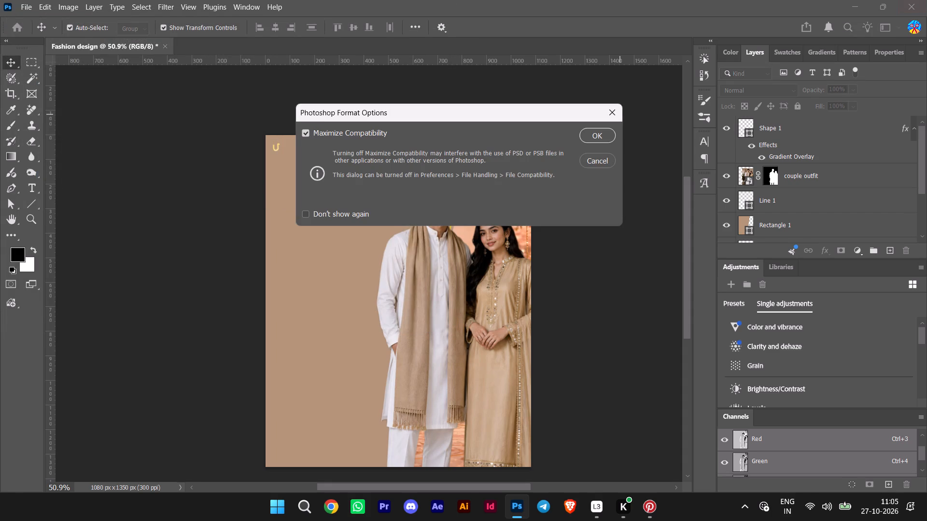
{"action": "left_click", "coordinate": [591, 139]}
Close Photoshop along with the saved poster document.
{"action": "left_click", "coordinate": [926, 0]}
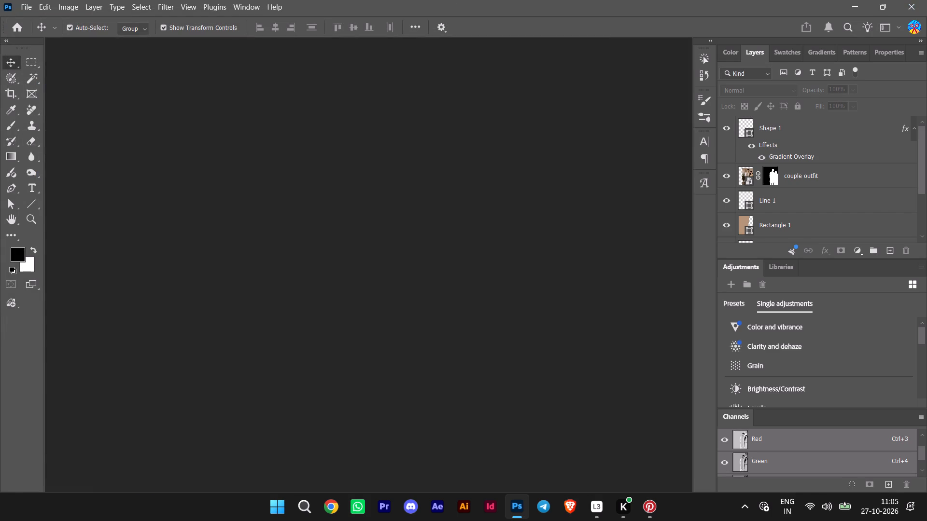